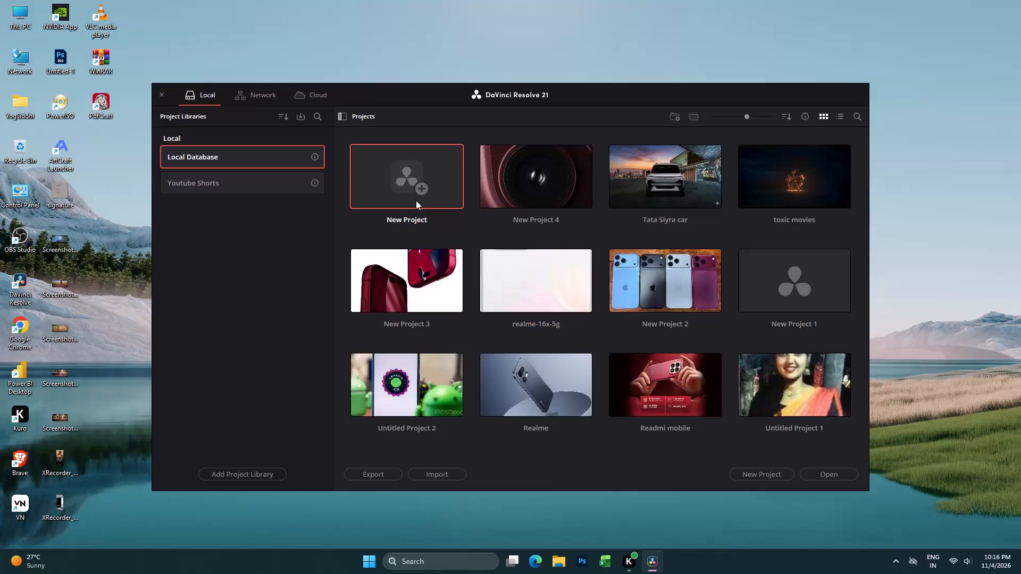
Start creating a new project in the Local Database project library.
{"action": "double_click", "coordinate": [422, 183]}
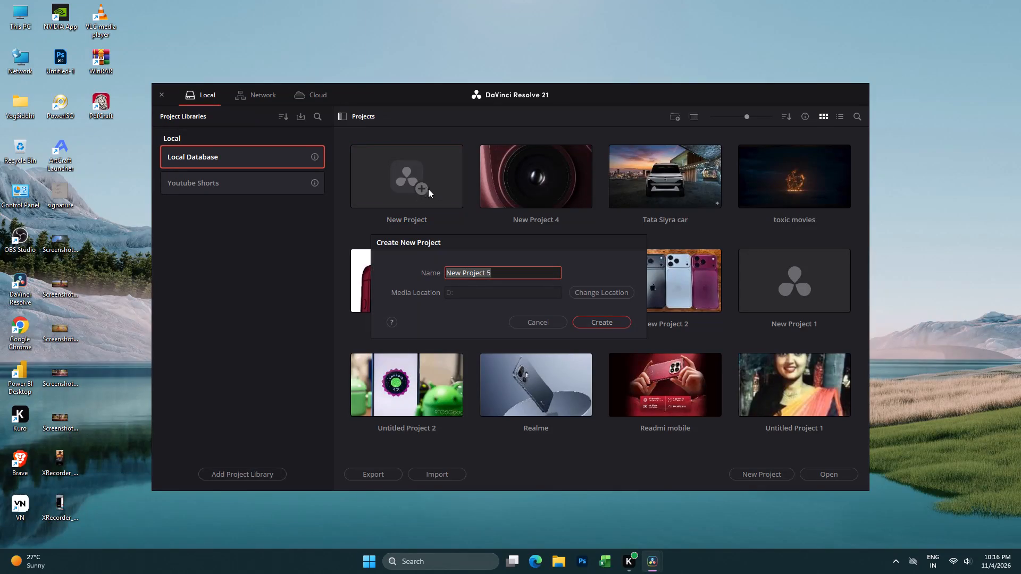
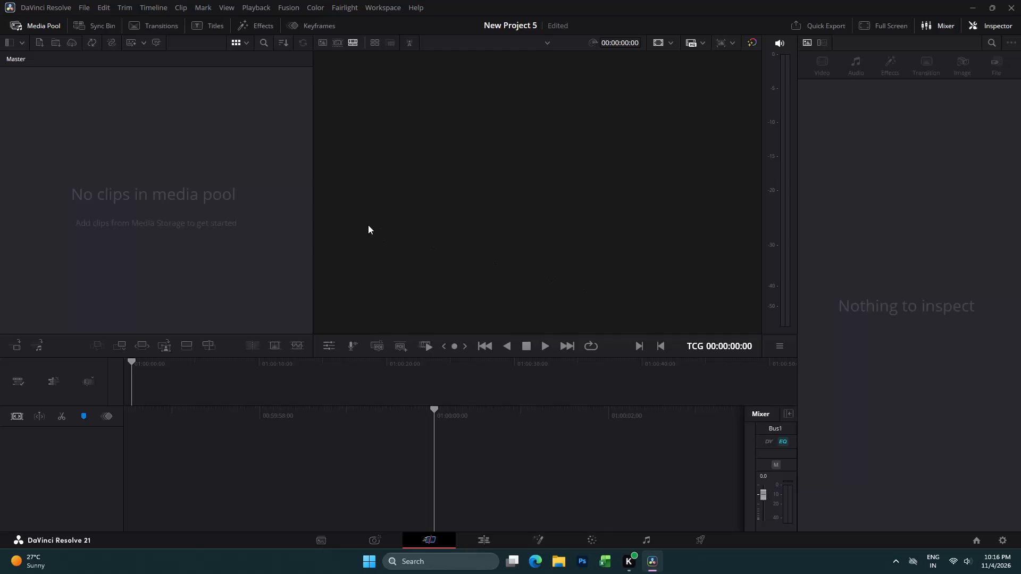
Import the video "WhatsApp Video 2026-11-04 at 10.13.37 PM" from the Downloads folder into the media pool.
{"action": "left_click", "coordinate": [44, 45]}
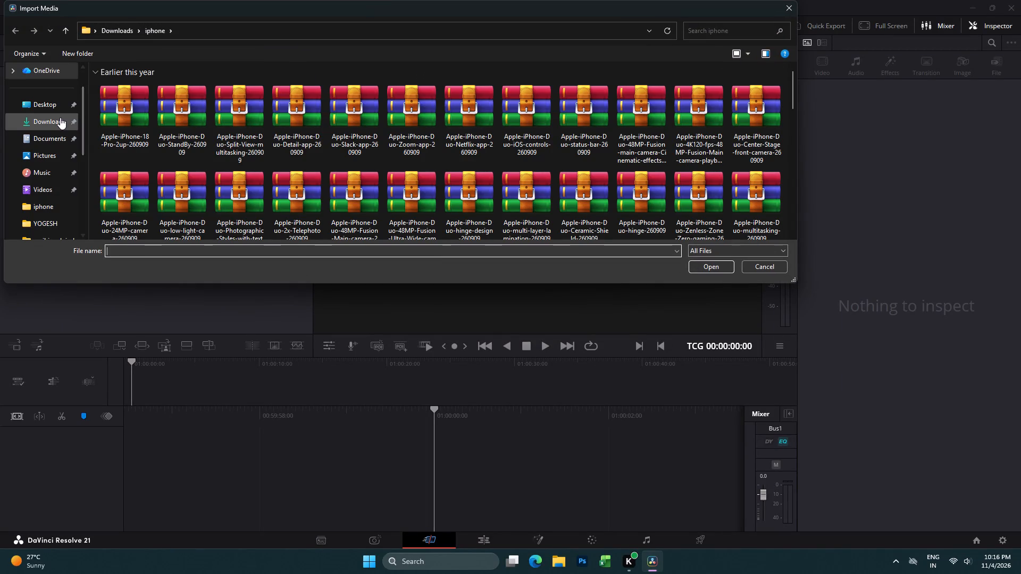
{"action": "left_click", "coordinate": [54, 120]}
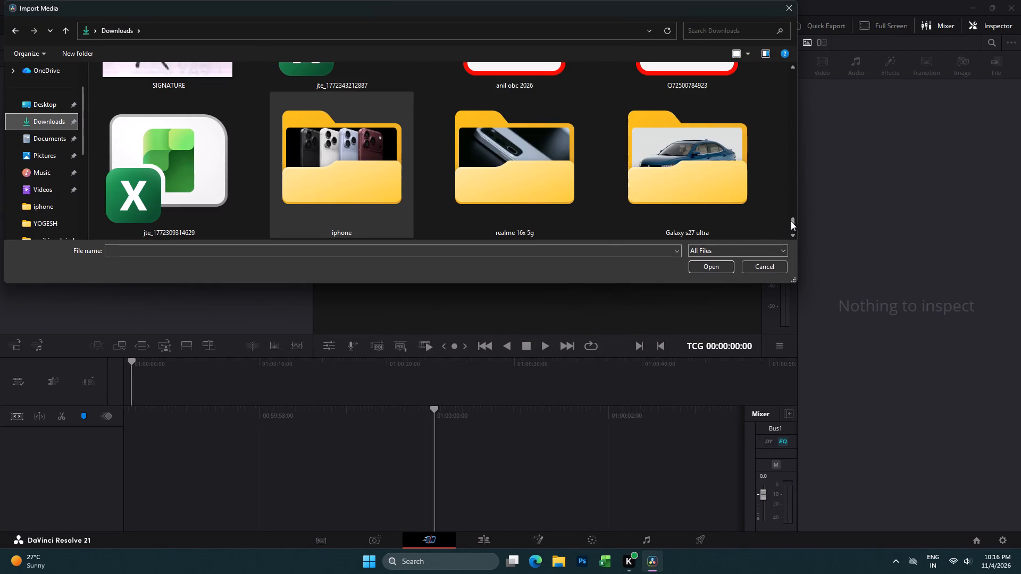
{"action": "left_click_drag", "start_coordinate": [792, 223], "coordinate": [786, 162]}
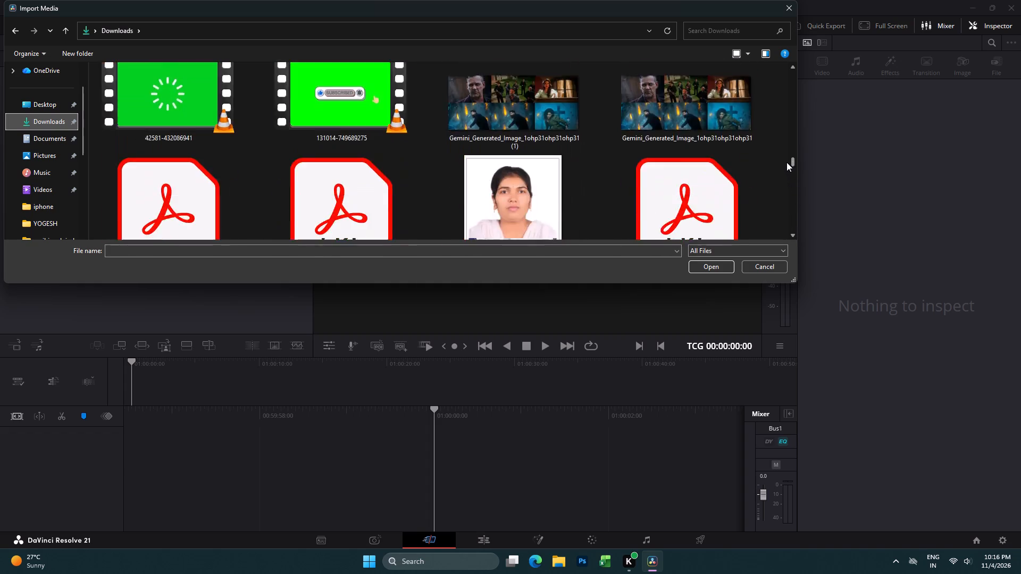
{"action": "left_click_drag", "start_coordinate": [786, 162], "coordinate": [780, 125]}
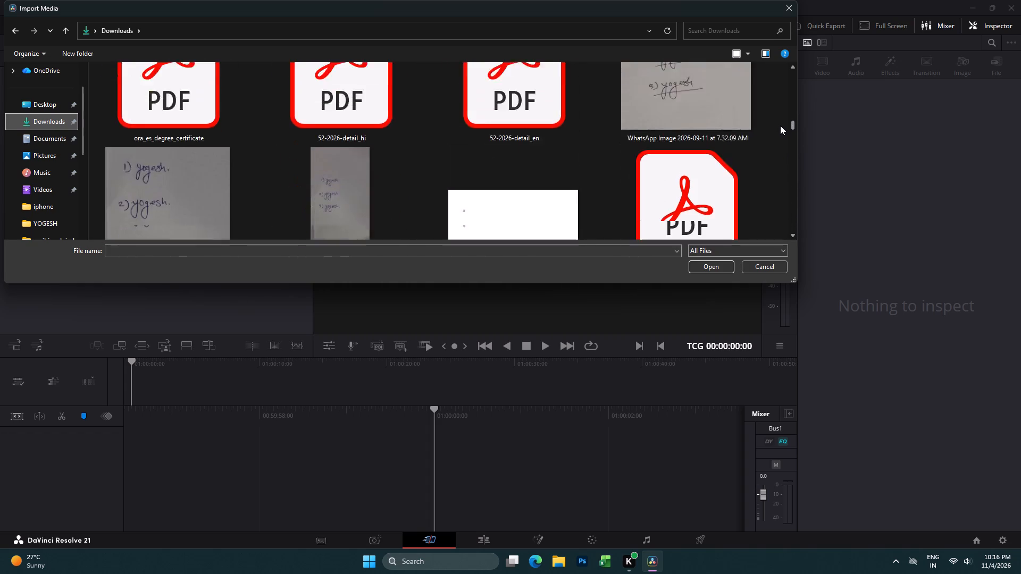
{"action": "left_click_drag", "start_coordinate": [780, 125], "coordinate": [782, 75]}
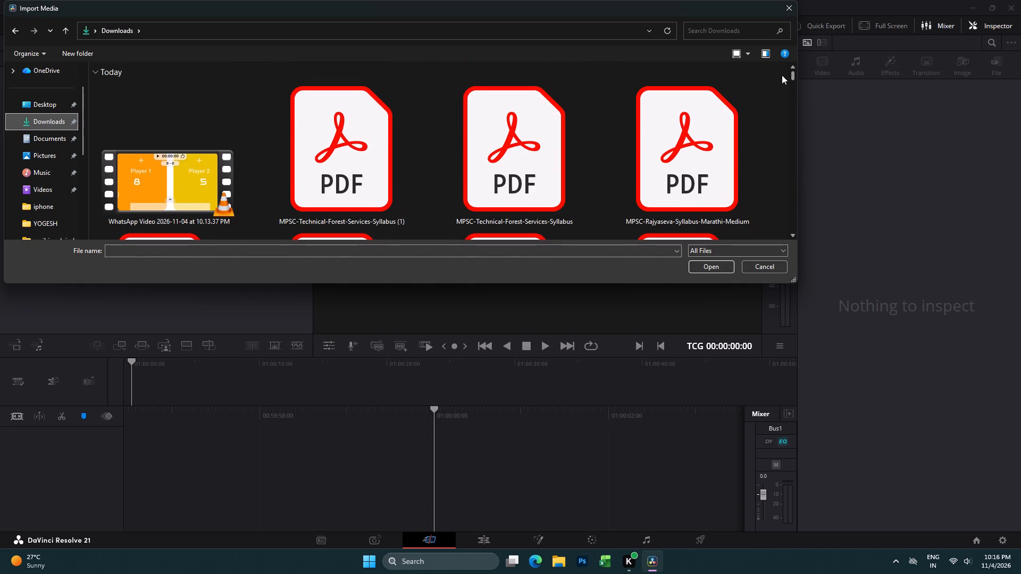
{"action": "left_click_drag", "start_coordinate": [782, 75], "coordinate": [782, 74]}
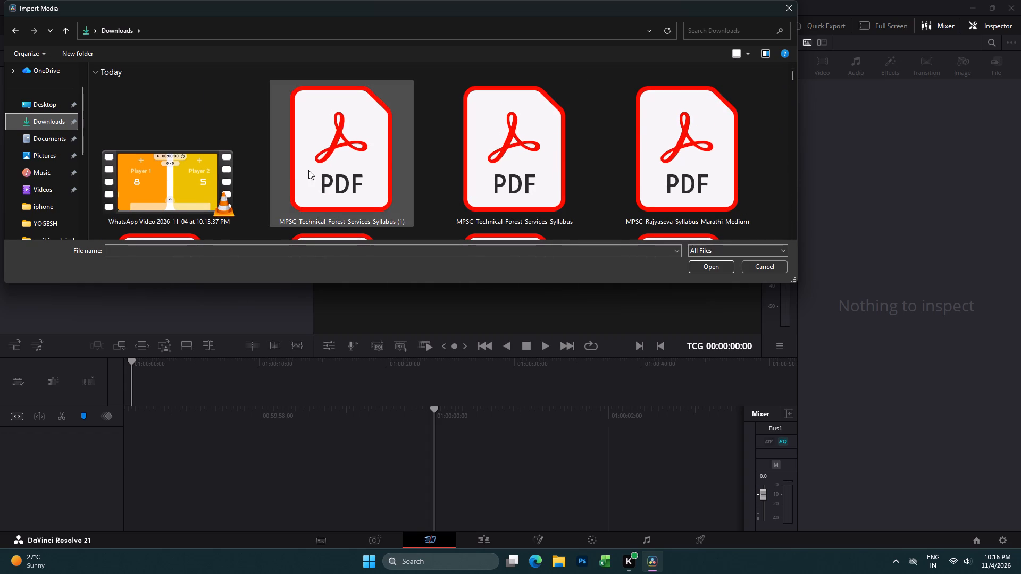
{"action": "left_click", "coordinate": [203, 182]}
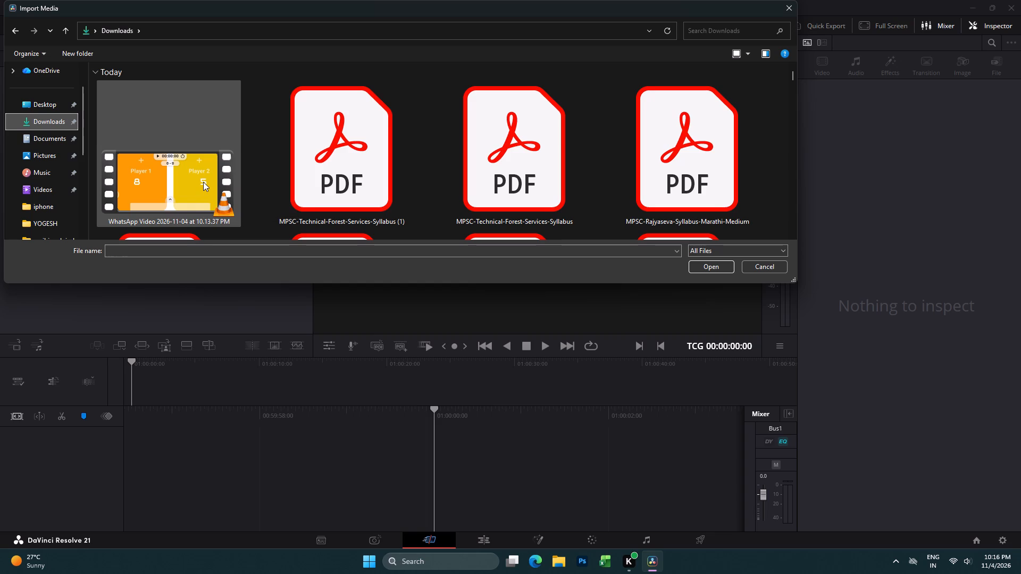
{"action": "left_click", "coordinate": [716, 269]}
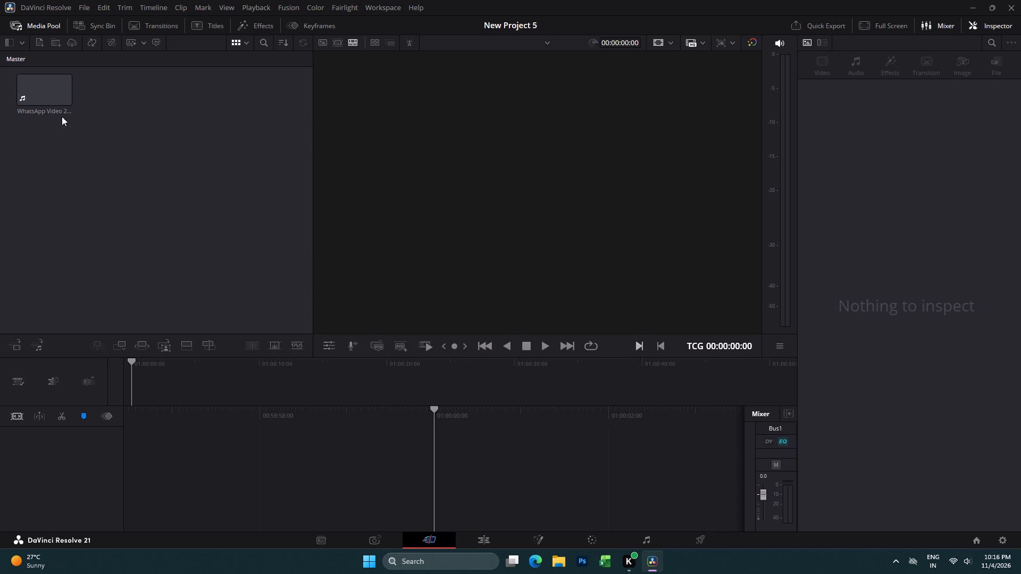
Place the imported WhatsApp video from the media pool at the start of a new timeline.
{"action": "double_click", "coordinate": [50, 102]}
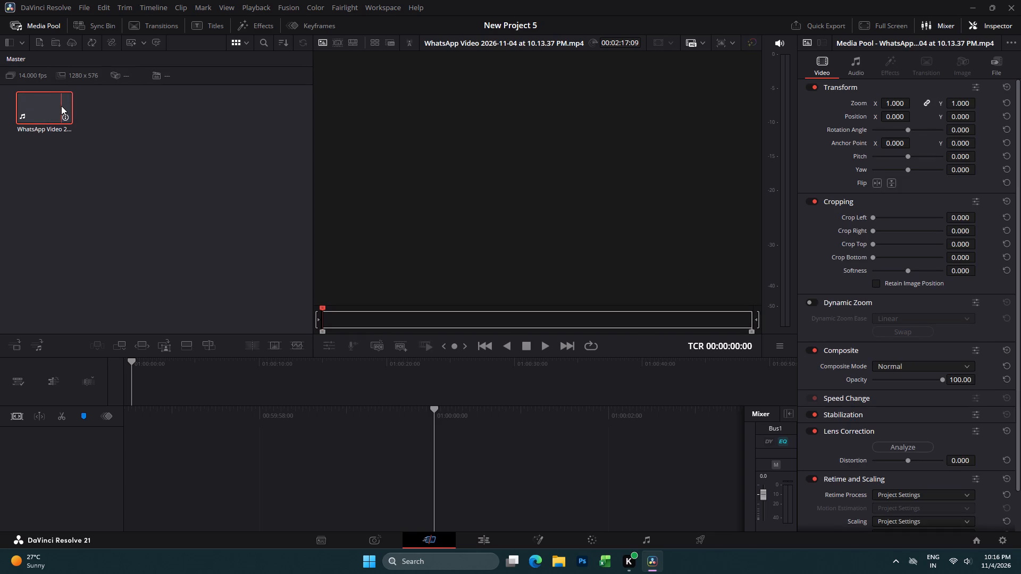
{"action": "left_click_drag", "start_coordinate": [48, 111], "coordinate": [266, 364]}
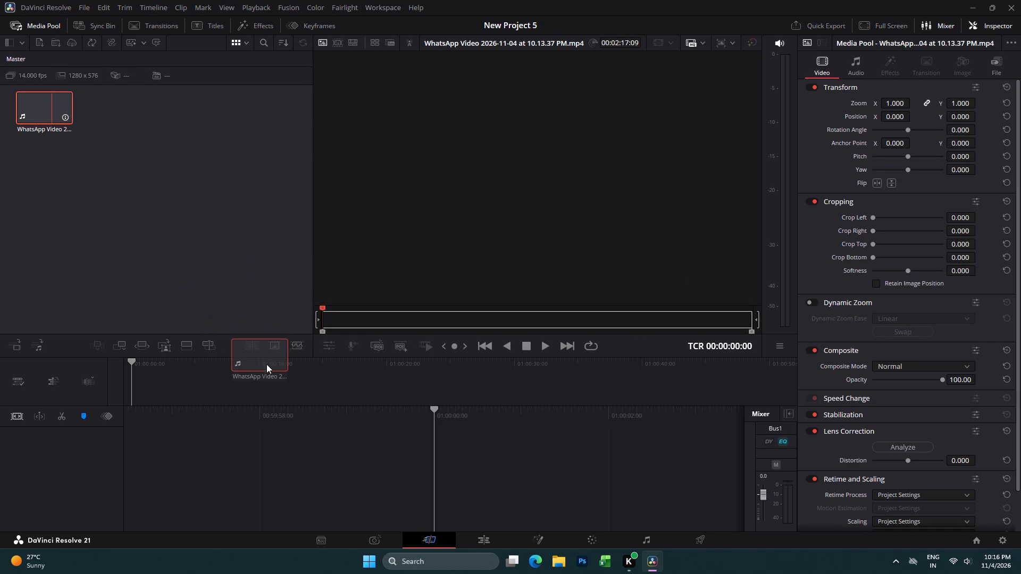
{"action": "left_click_drag", "start_coordinate": [266, 364], "coordinate": [311, 410]}
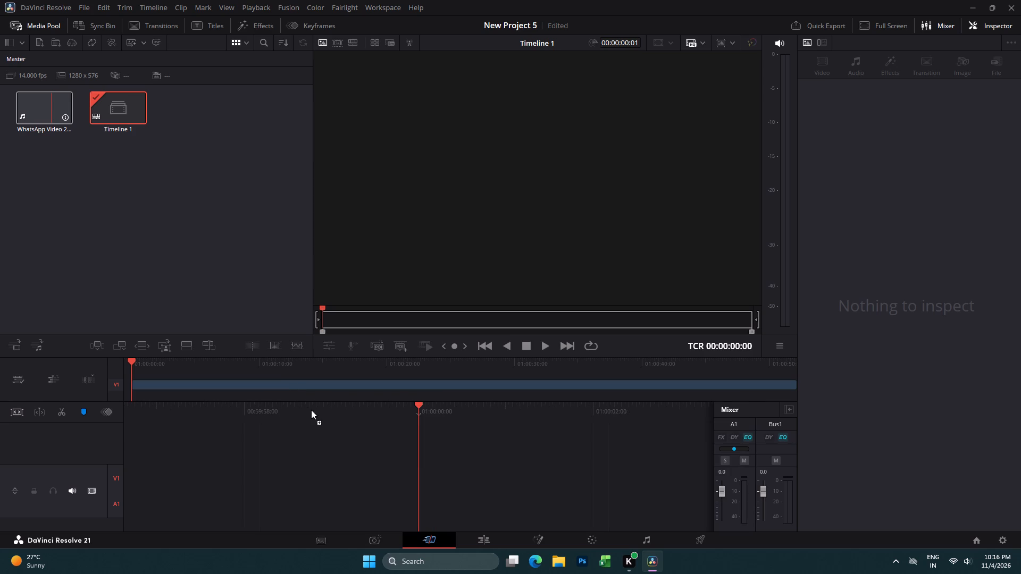
{"action": "left_click_drag", "start_coordinate": [311, 410], "coordinate": [319, 419]}
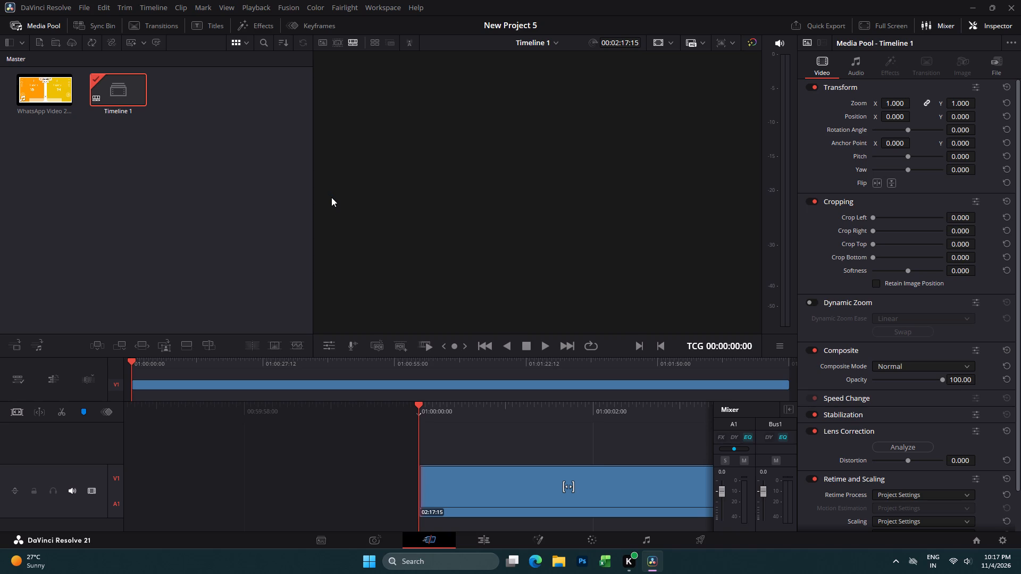
Try to play Timeline 1 from its beginning in the Cut page viewer.
{"action": "left_click", "coordinate": [541, 346]}
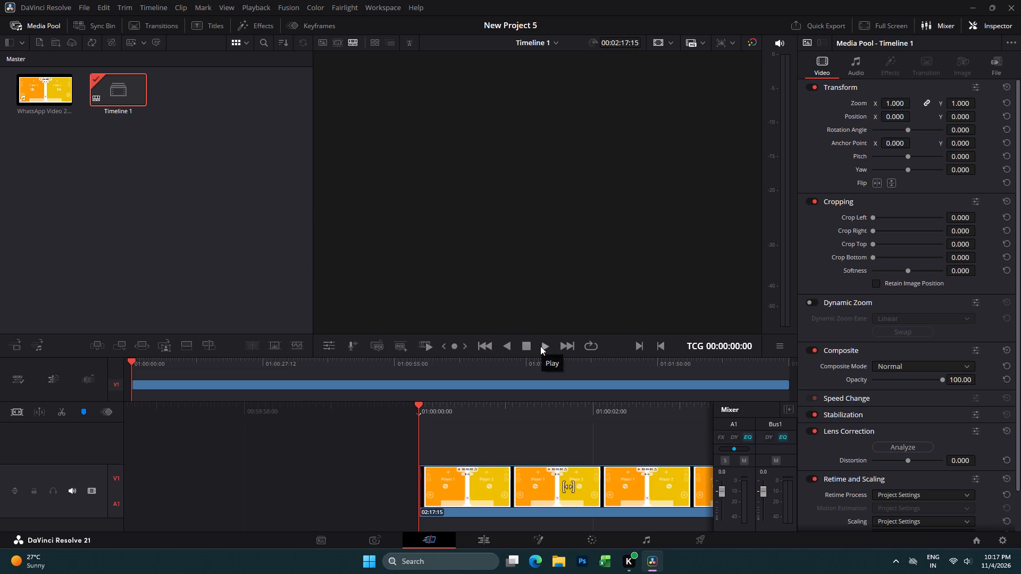
{"action": "left_click", "coordinate": [541, 346]}
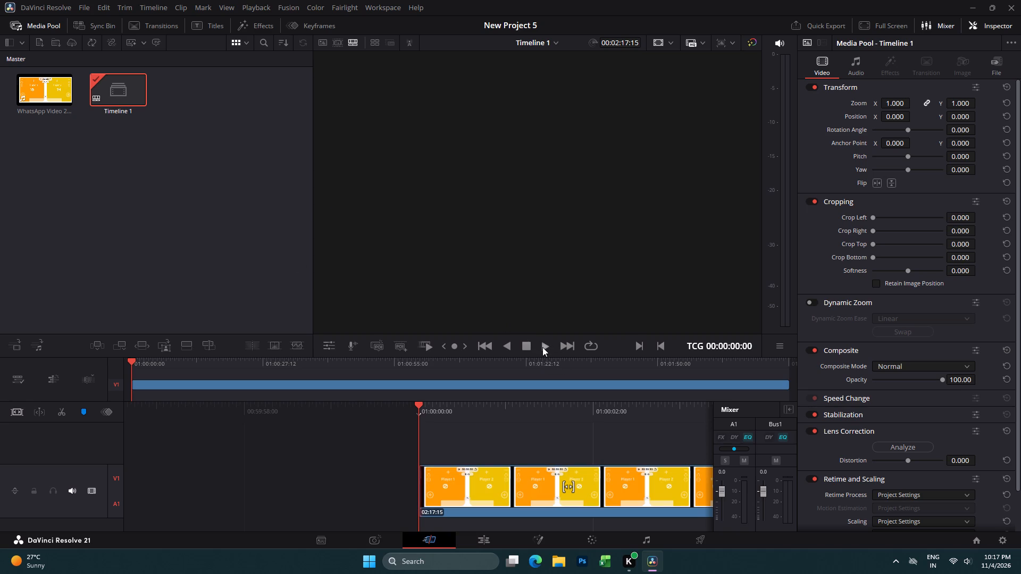
{"action": "left_click", "coordinate": [542, 347]}
{"action": "key", "text": "space"}
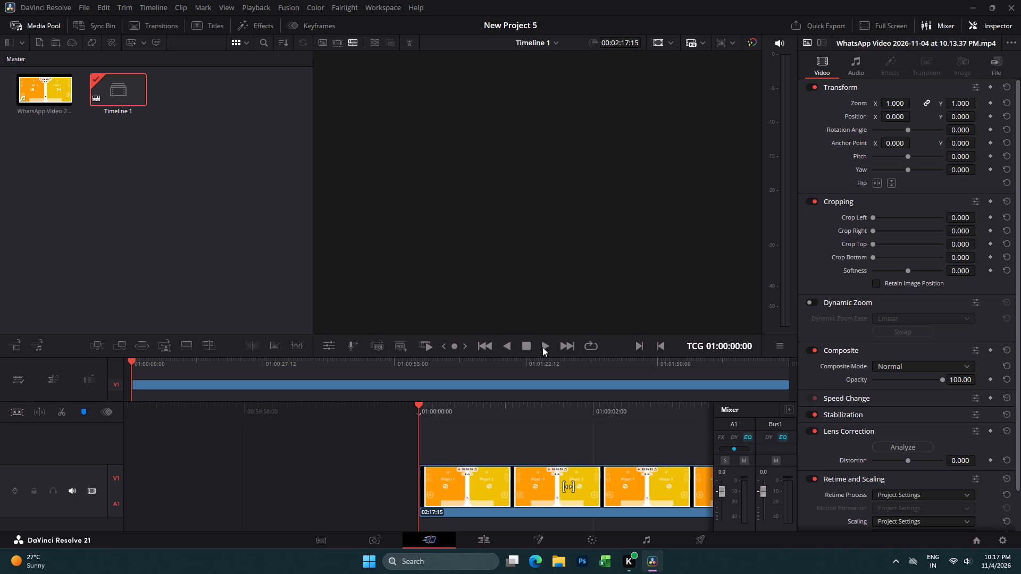
Switch to the Media page and back to the Cut page, then play Timeline 1 from the start and pause at about 01:00:19:15.
{"action": "left_click", "coordinate": [378, 539]}
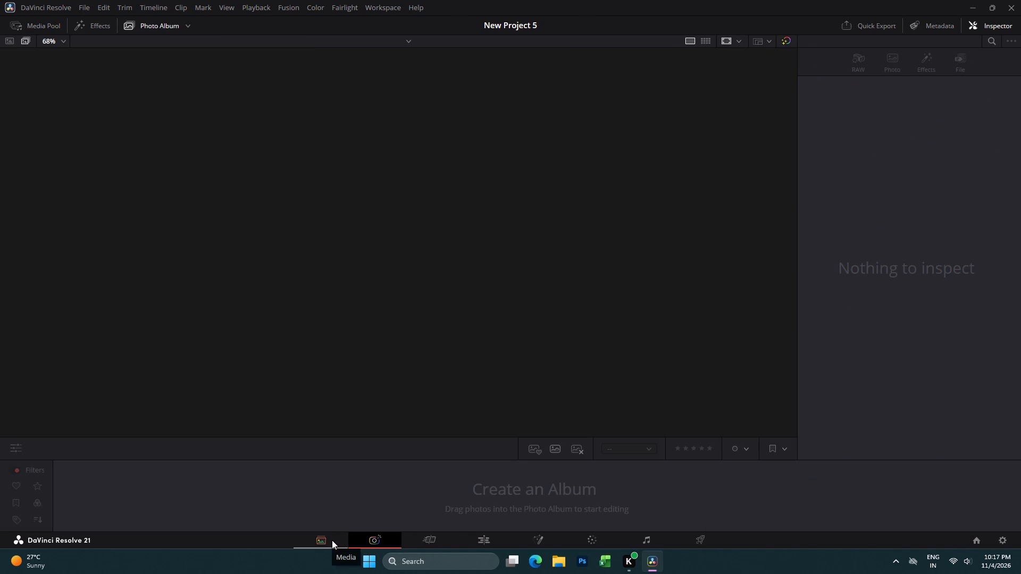
{"action": "left_click", "coordinate": [332, 540]}
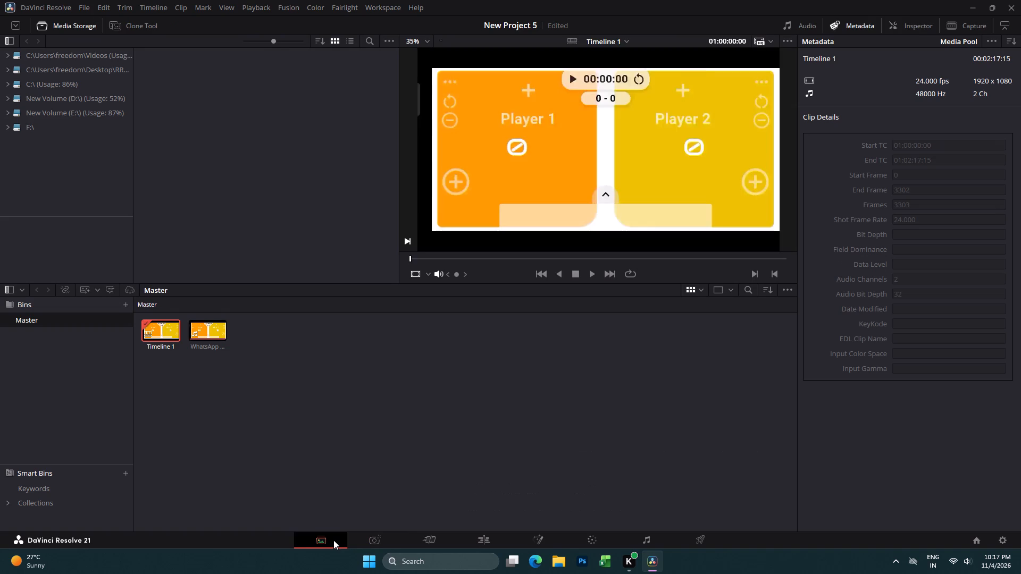
{"action": "double_click", "coordinate": [433, 541]}
{"action": "key", "text": "space"}
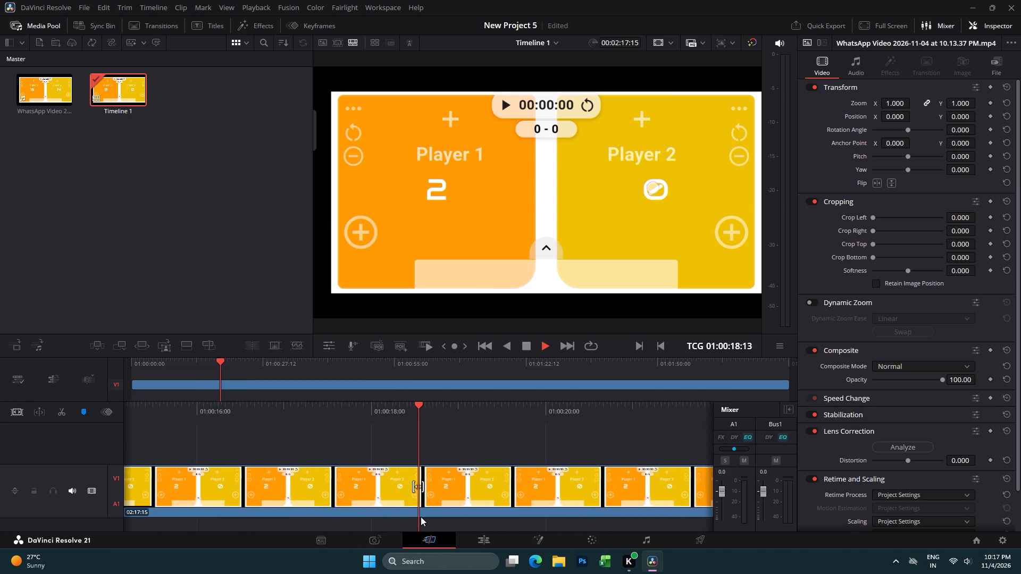
{"action": "key", "text": "space"}
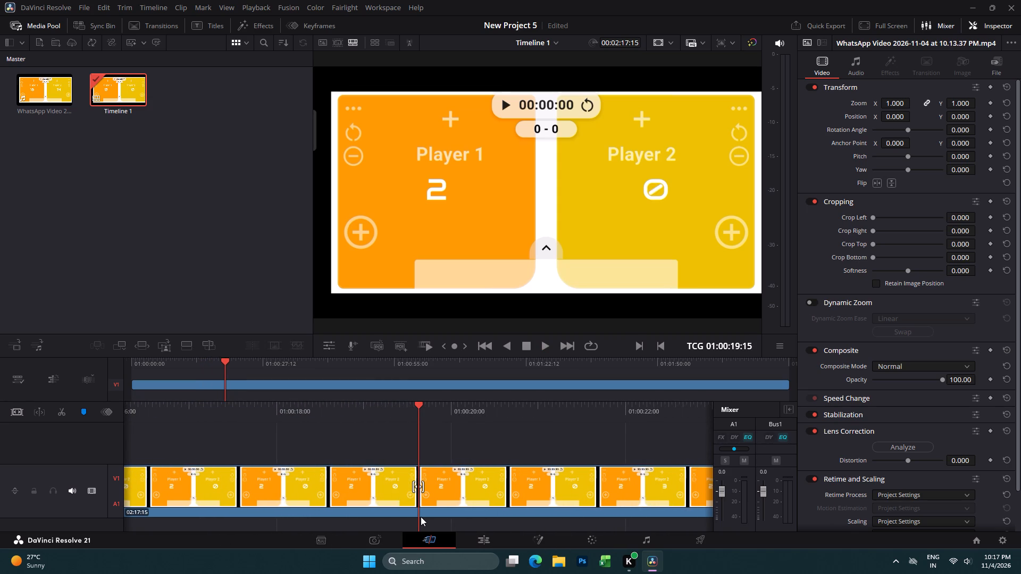
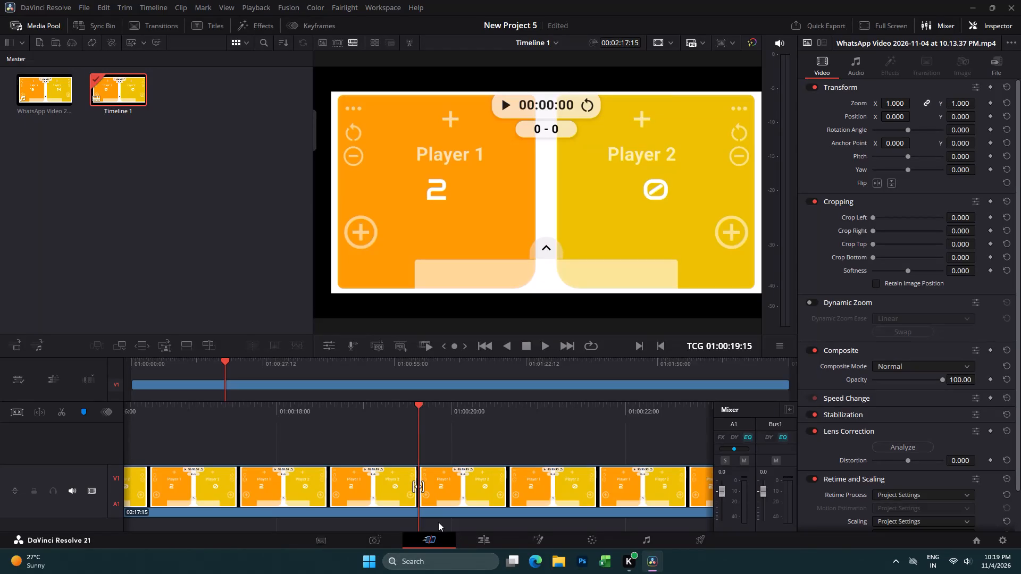
Switch to Microsoft Edge with a new tab ready for browsing.
{"action": "left_click", "coordinate": [533, 569]}
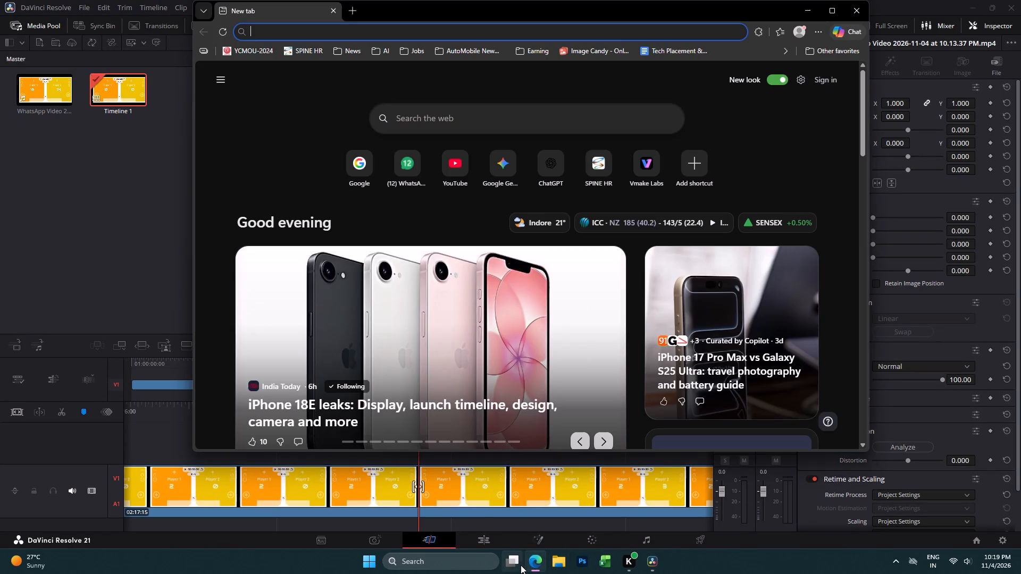
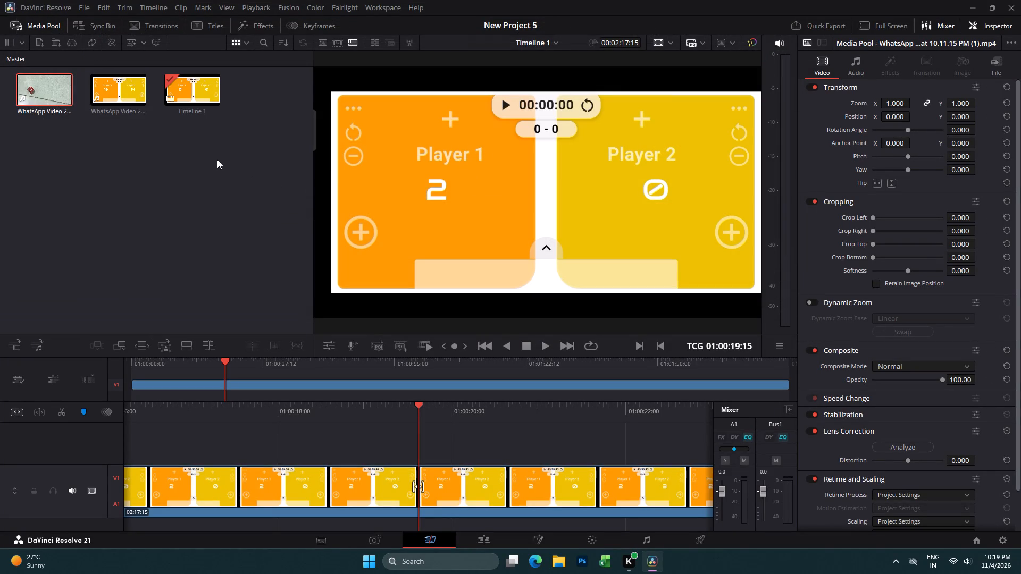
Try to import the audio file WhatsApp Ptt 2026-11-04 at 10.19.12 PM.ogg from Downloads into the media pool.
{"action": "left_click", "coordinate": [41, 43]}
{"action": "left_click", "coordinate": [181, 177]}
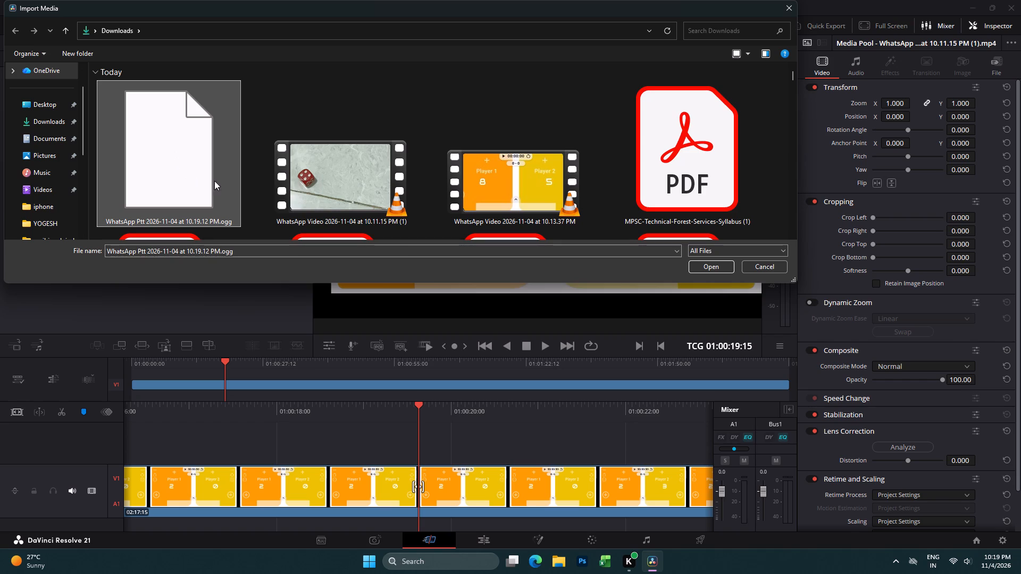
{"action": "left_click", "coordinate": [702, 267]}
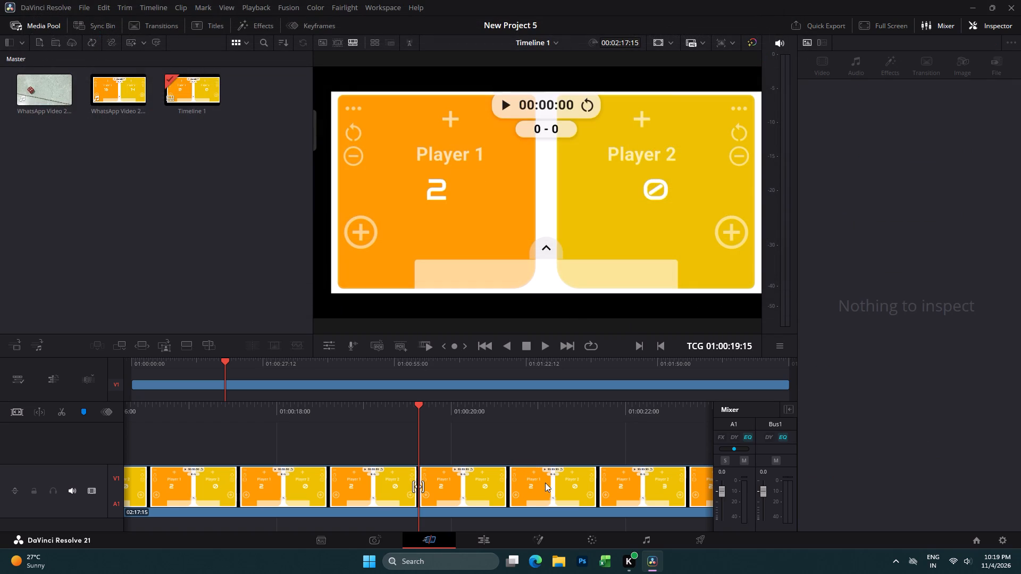
Switch to the Microsoft Edge web browser with a new tab.
{"action": "left_click", "coordinate": [540, 563]}
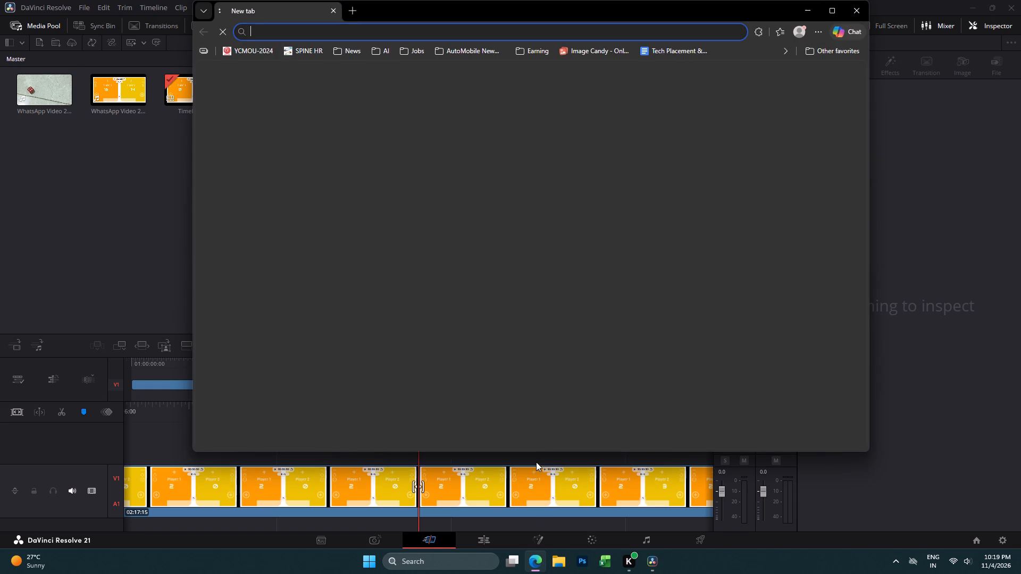
In the Edge browser, open Google and start entering a search for "ogg".
{"action": "key", "text": "g"}
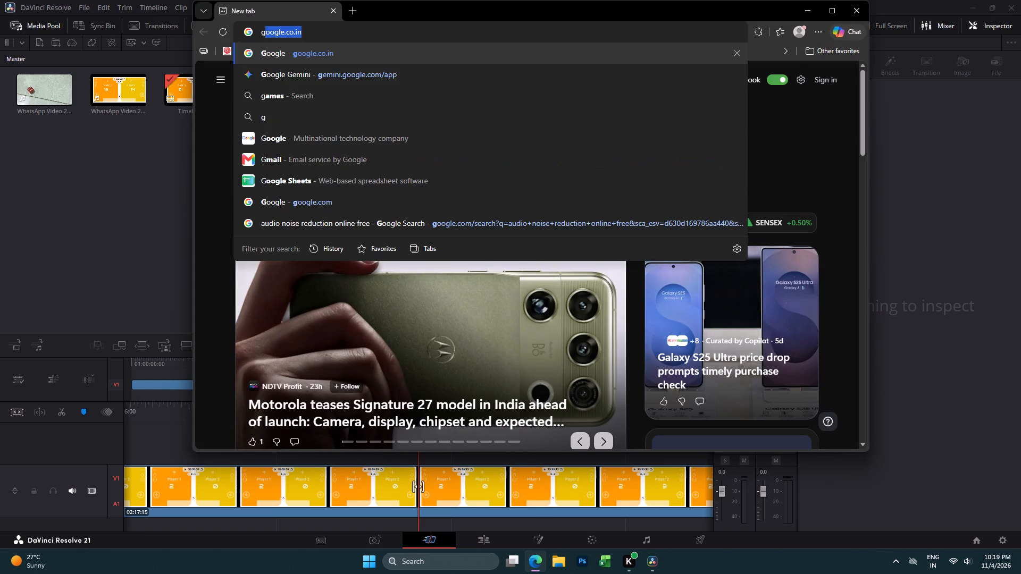
{"action": "key", "text": "Return"}
{"action": "key", "text": "o"}
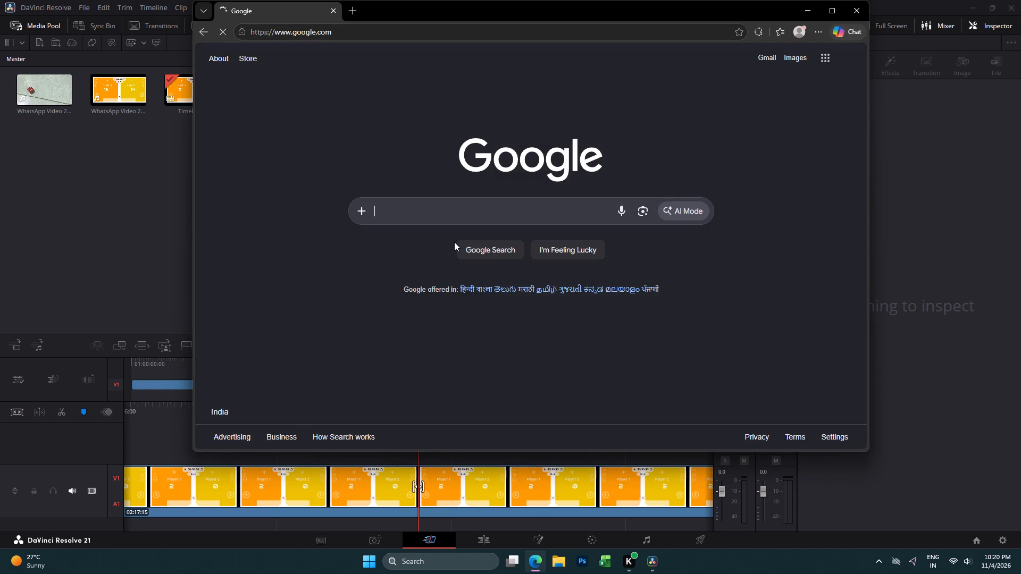
{"action": "key", "text": "o"}
{"action": "type", "text": "gg"}
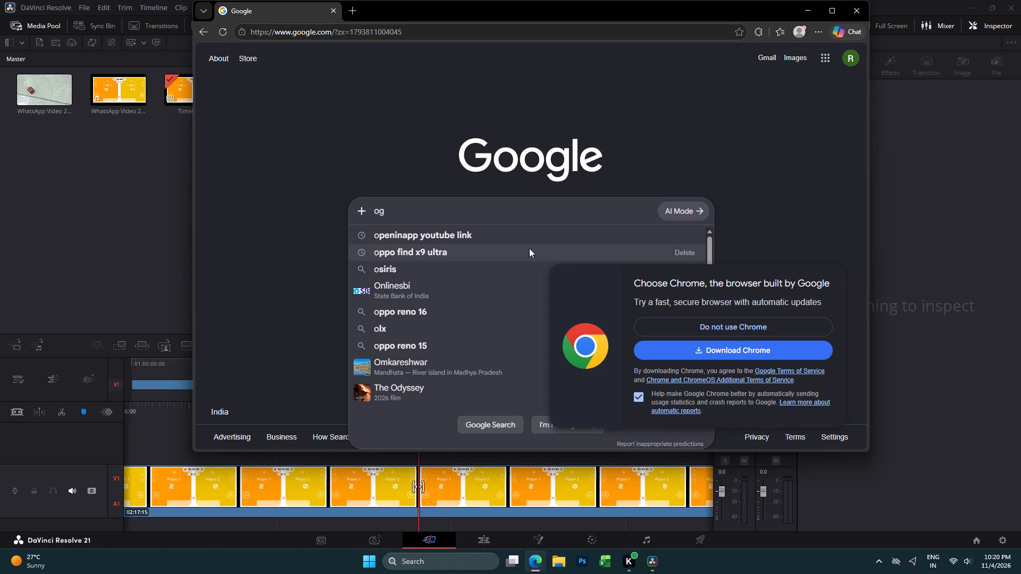
Search Google for "ogg to mp3 converter" and open FreeConvert's OGG to MP3 Converter page.
{"action": "left_click", "coordinate": [515, 217]}
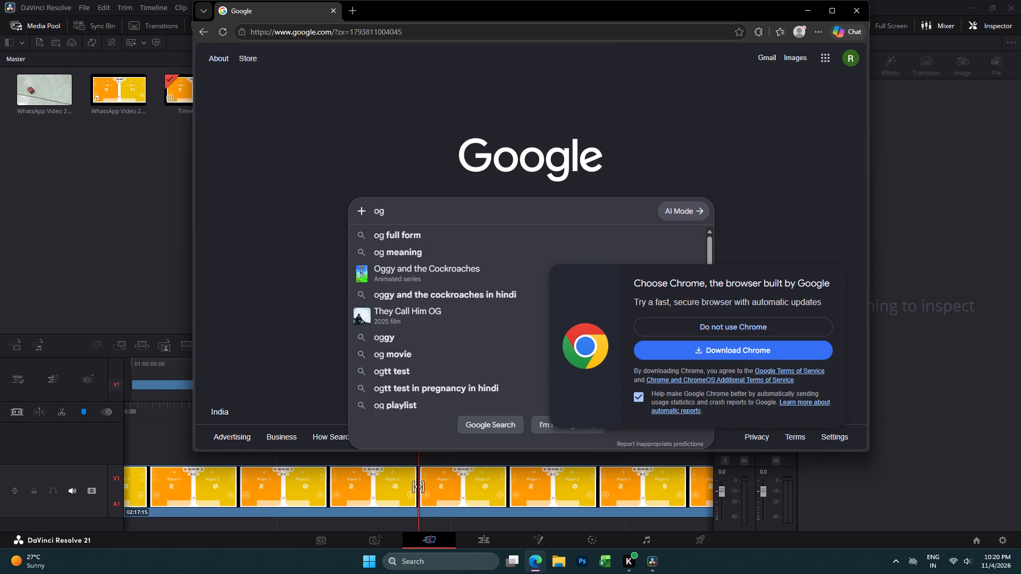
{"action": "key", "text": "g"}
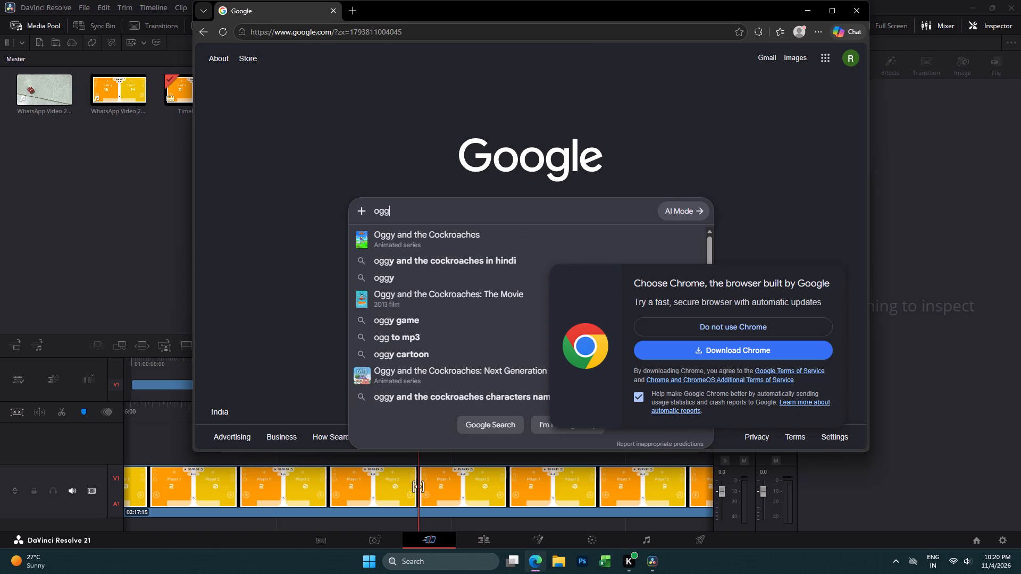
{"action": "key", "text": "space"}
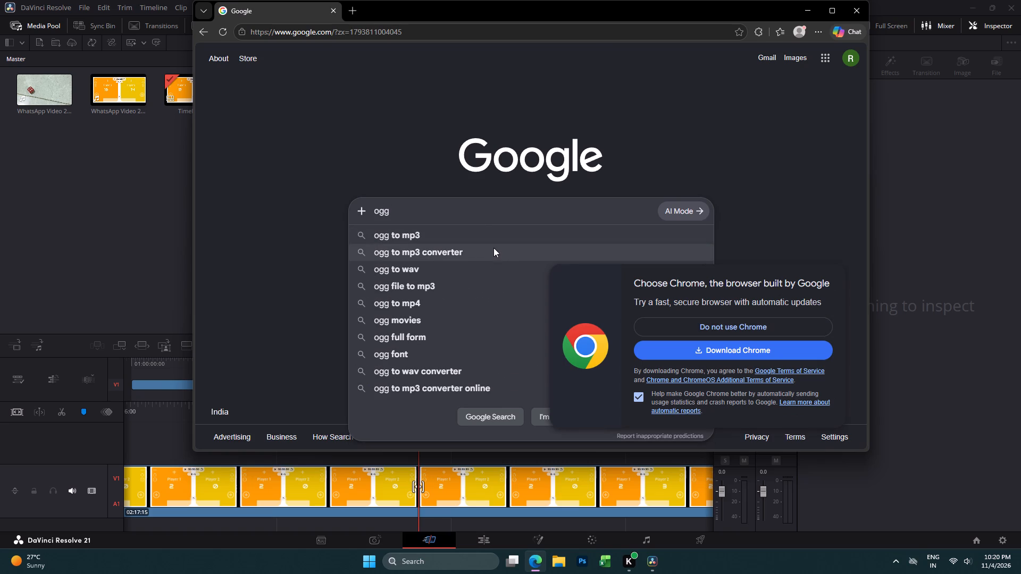
{"action": "left_click", "coordinate": [493, 248]}
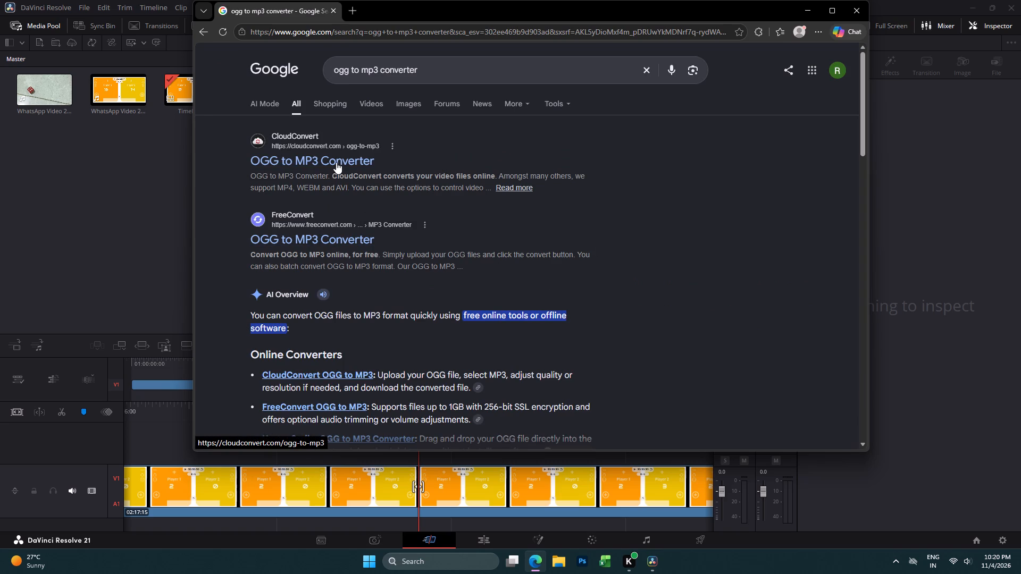
{"action": "left_click", "coordinate": [327, 239]}
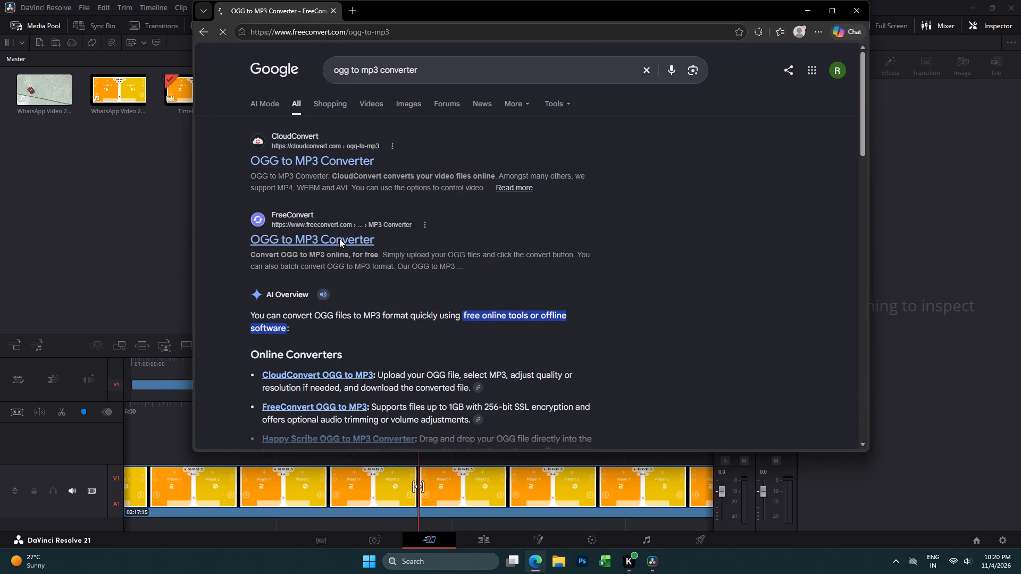
Convert "WhatsApp Ptt 2026-11-04 at 10.19.12 PM.ogg" from Downloads to MP3 and download the converted file.
{"action": "left_click", "coordinate": [490, 275]}
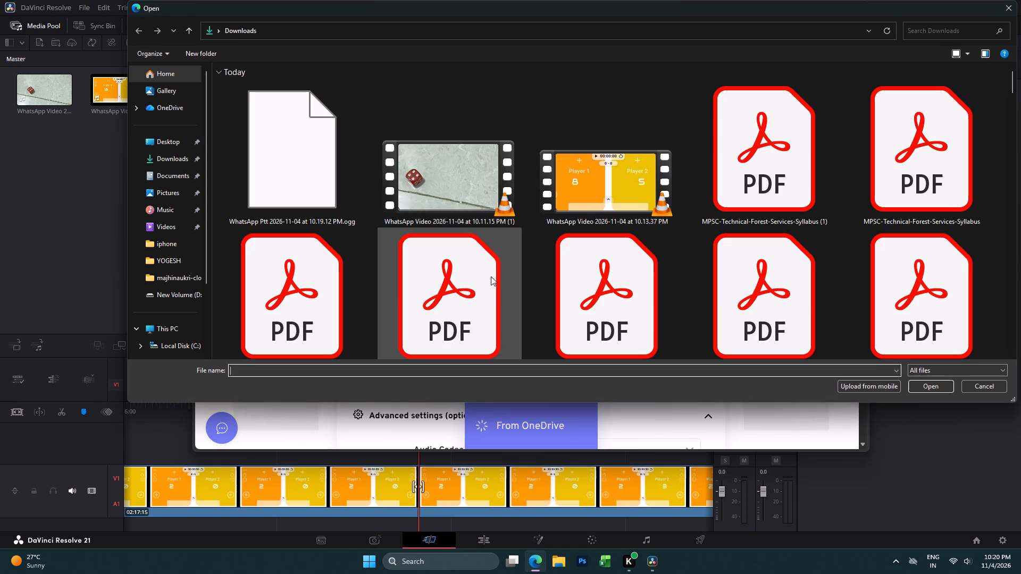
{"action": "left_click", "coordinate": [336, 186]}
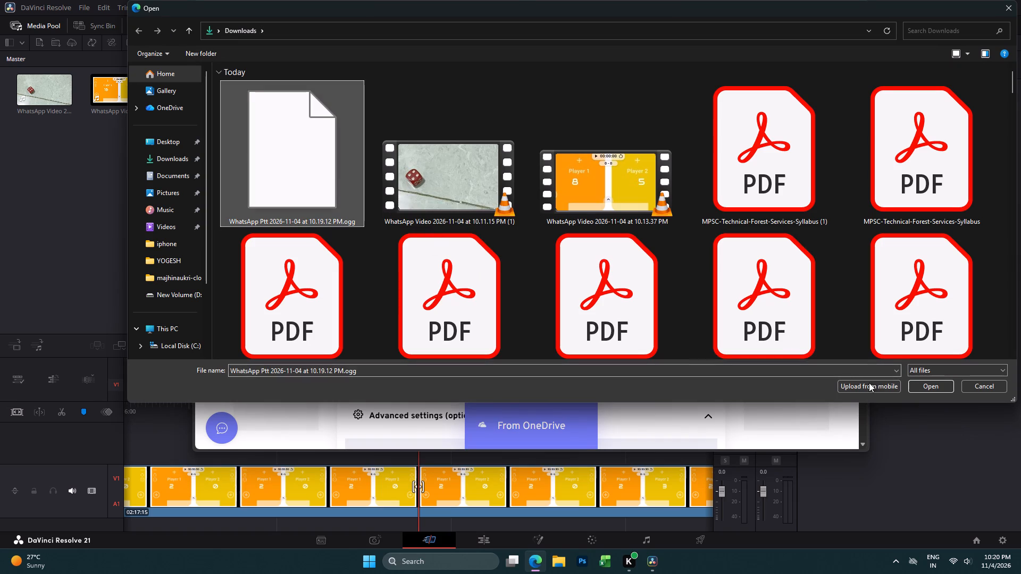
{"action": "left_click", "coordinate": [920, 386]}
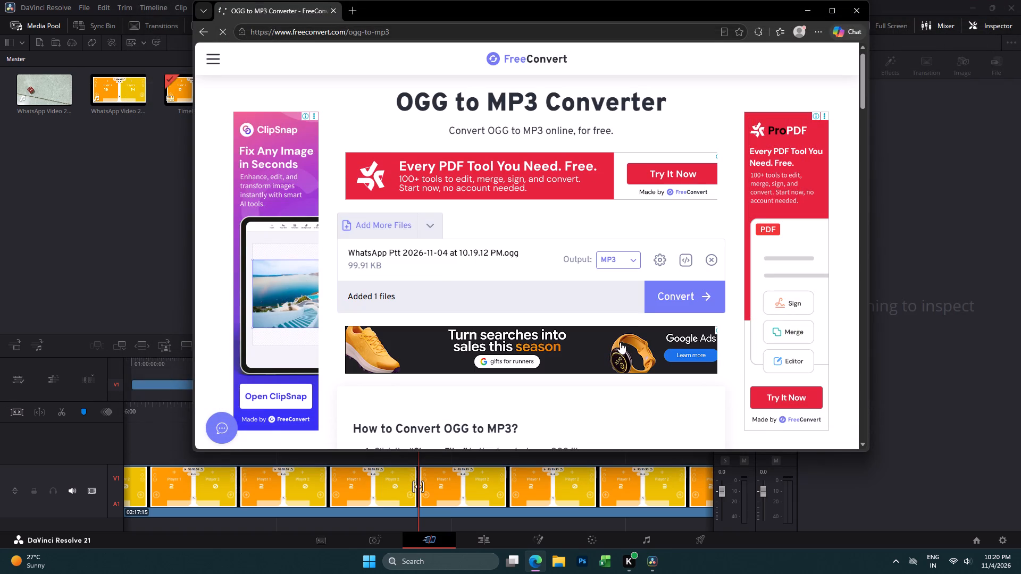
{"action": "left_click", "coordinate": [680, 301]}
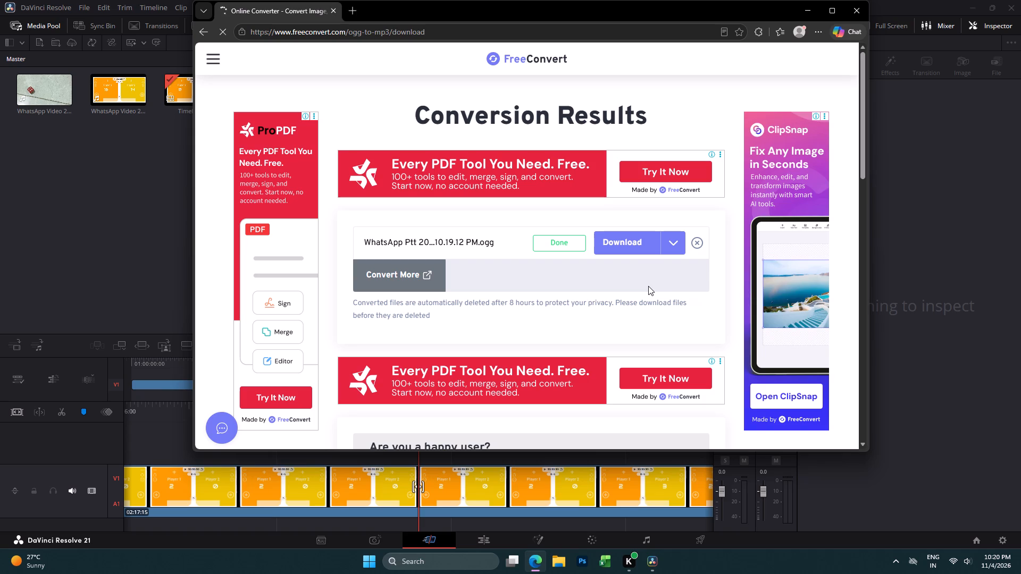
{"action": "double_click", "coordinate": [631, 247]}
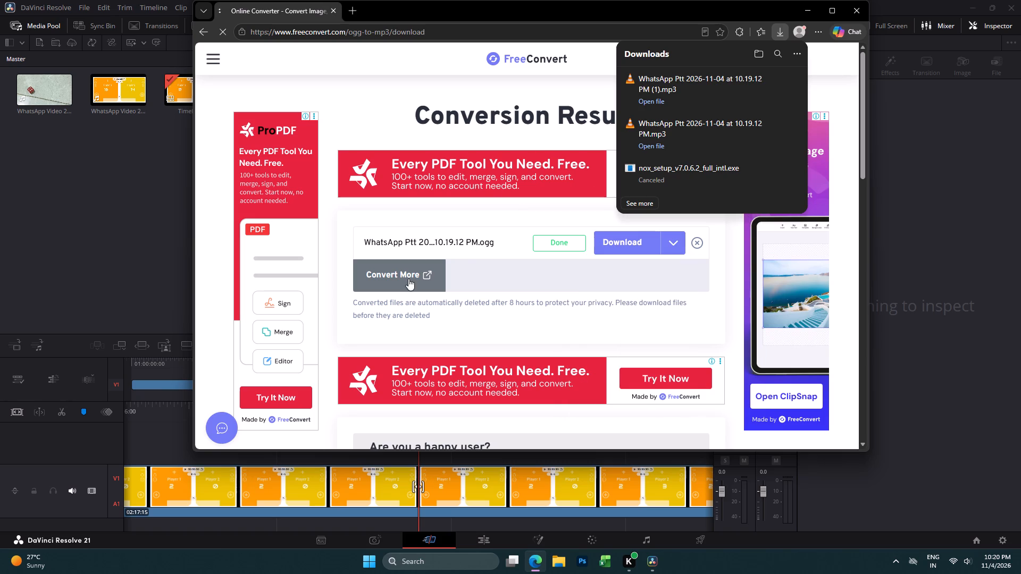
Switch to DaVinci Resolve and import "WhatsApp Ptt 2026-11-04 at 10.19.12 PM (1)" MP3 from Downloads into the Master bin.
{"action": "left_click", "coordinate": [144, 225]}
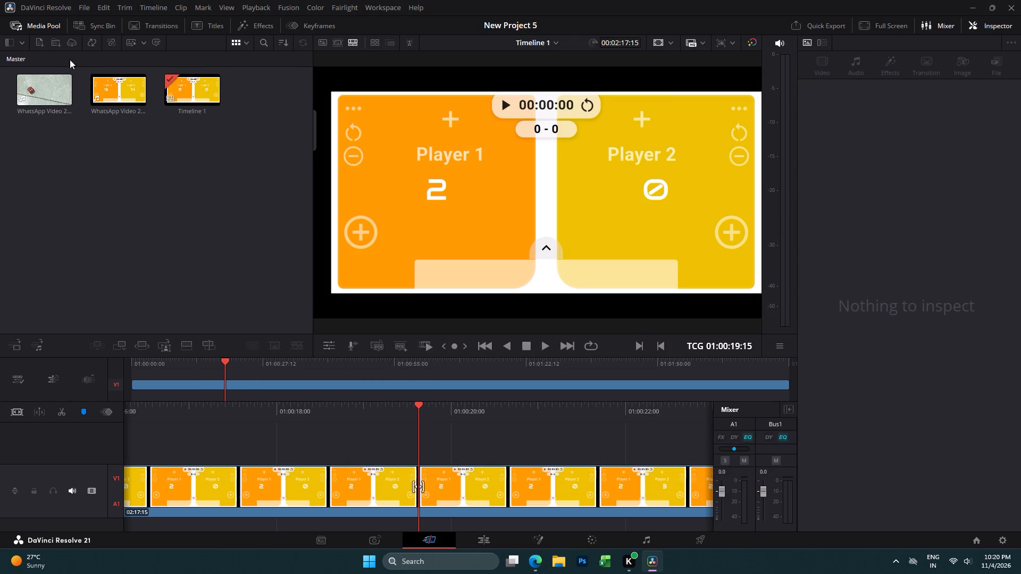
{"action": "left_click", "coordinate": [40, 47]}
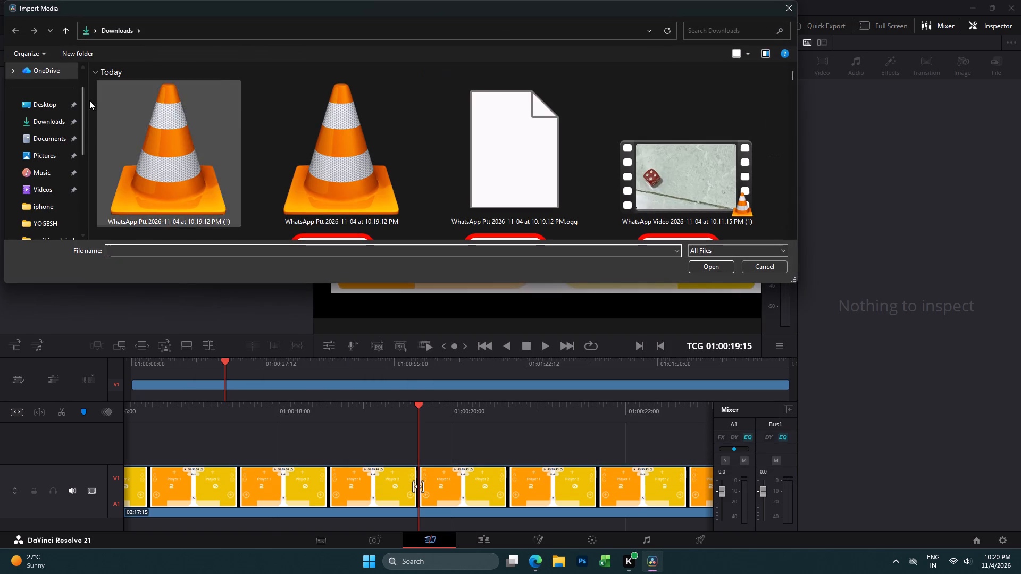
{"action": "double_click", "coordinate": [201, 175]}
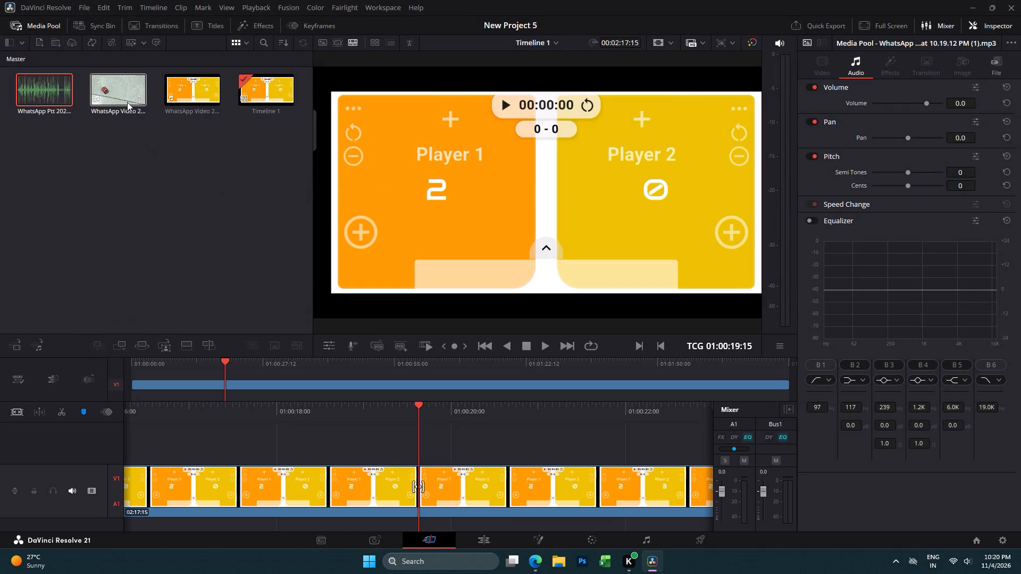
Place the red dice WhatsApp video on a new track V2 above the scoreboard clip, starting near 01:00:16.
{"action": "left_click_drag", "start_coordinate": [123, 97], "coordinate": [162, 376]}
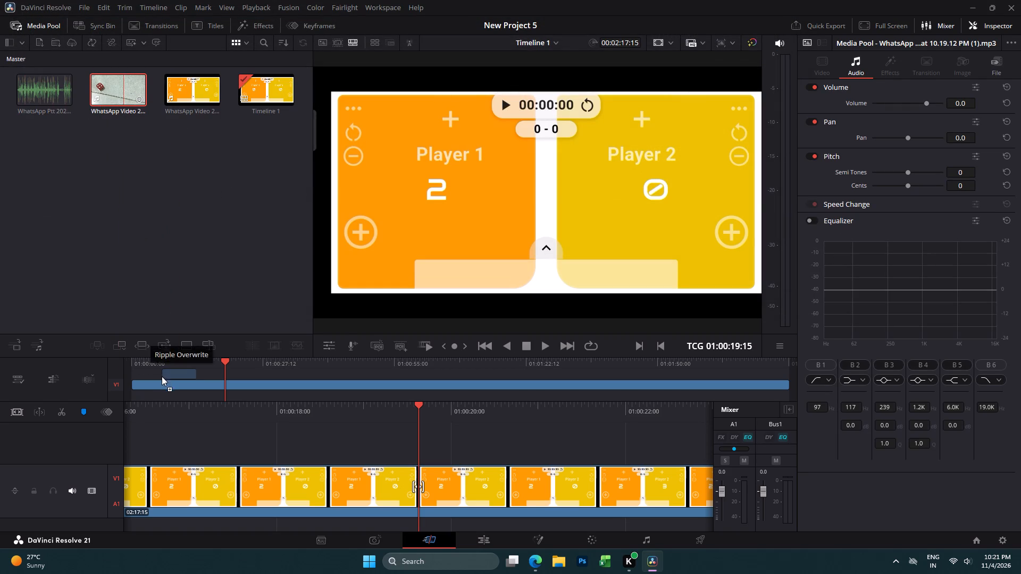
{"action": "left_click_drag", "start_coordinate": [162, 376], "coordinate": [138, 432]}
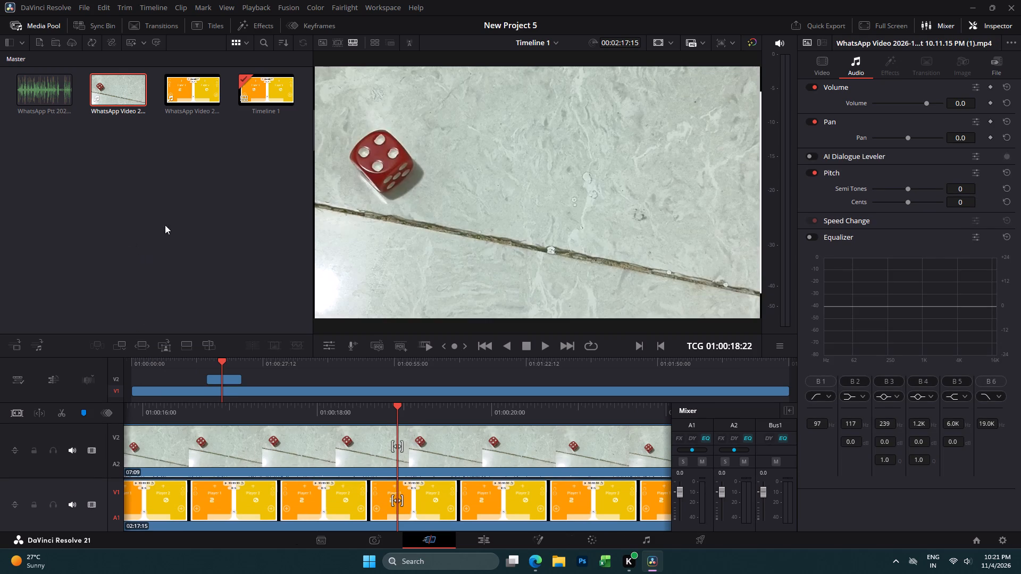
Try to place the imported WhatsApp Ptt audio clip below the video tracks near the start of Timeline 1.
{"action": "left_click_drag", "start_coordinate": [45, 95], "coordinate": [45, 96]}
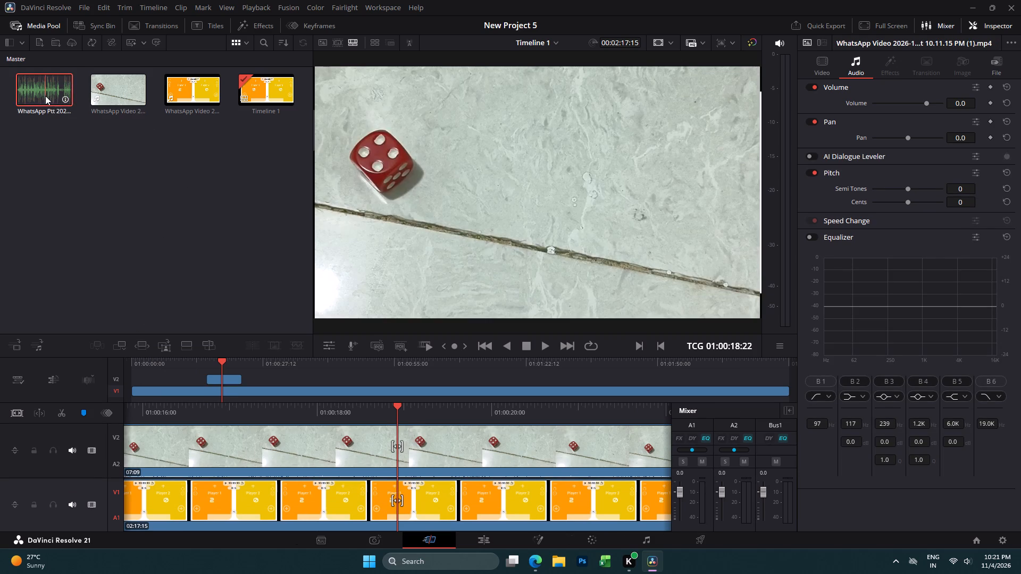
{"action": "left_click_drag", "start_coordinate": [45, 96], "coordinate": [149, 394]}
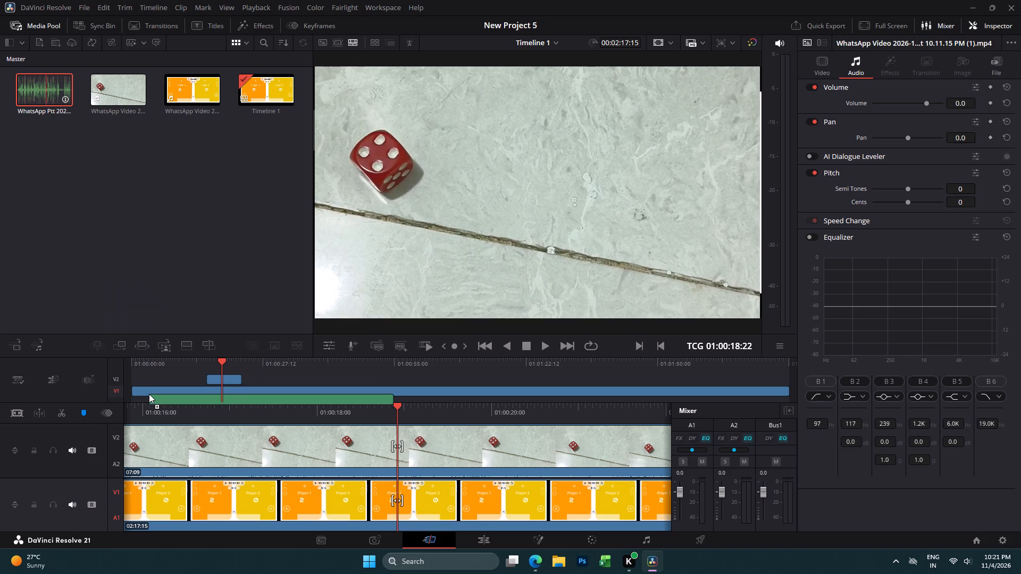
{"action": "left_click_drag", "start_coordinate": [149, 394], "coordinate": [148, 394]}
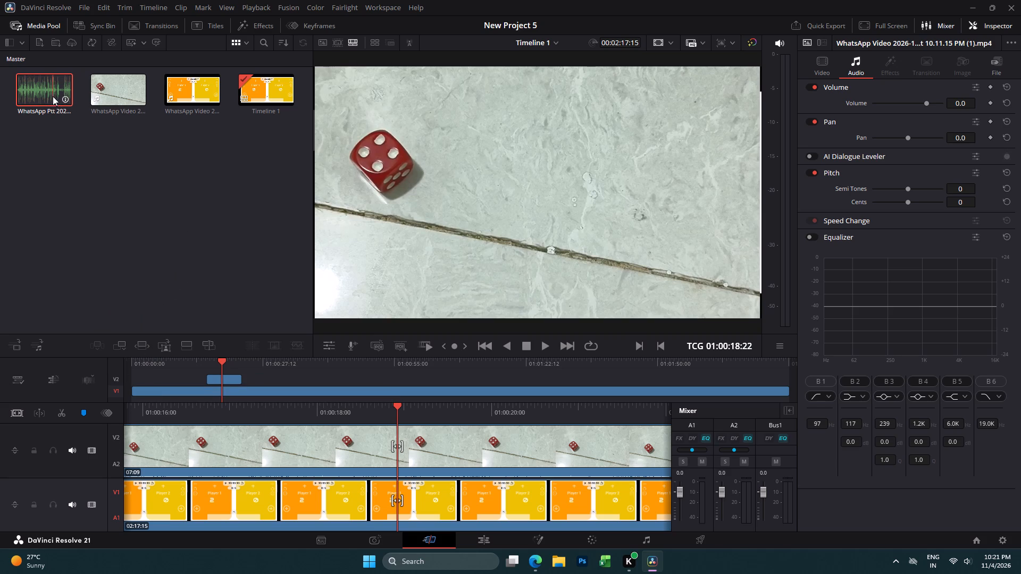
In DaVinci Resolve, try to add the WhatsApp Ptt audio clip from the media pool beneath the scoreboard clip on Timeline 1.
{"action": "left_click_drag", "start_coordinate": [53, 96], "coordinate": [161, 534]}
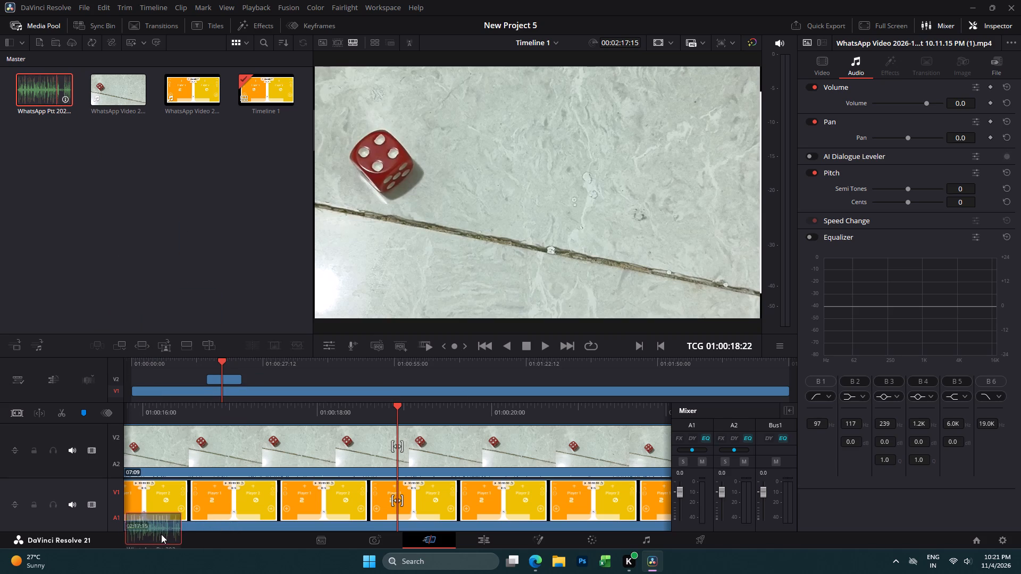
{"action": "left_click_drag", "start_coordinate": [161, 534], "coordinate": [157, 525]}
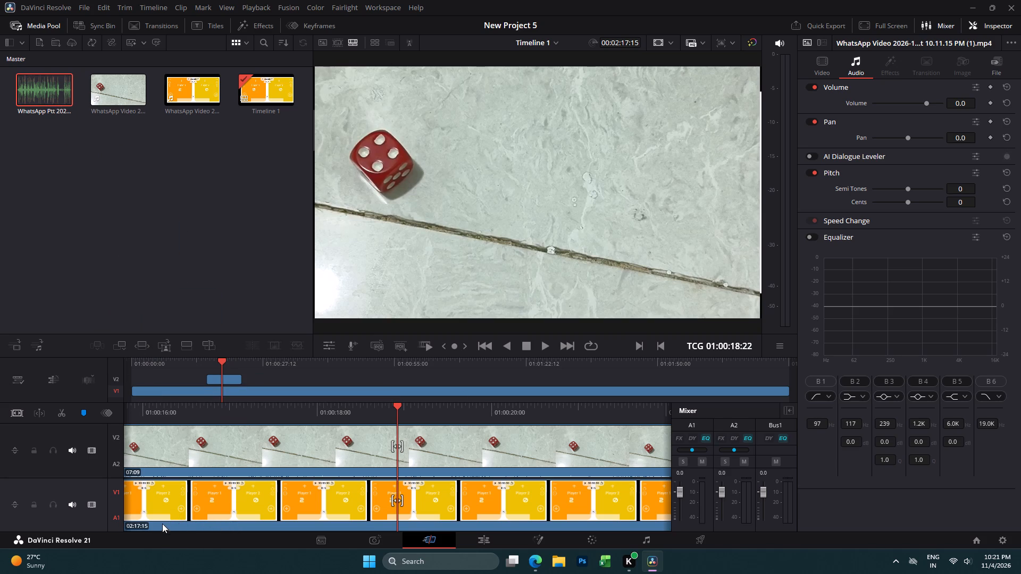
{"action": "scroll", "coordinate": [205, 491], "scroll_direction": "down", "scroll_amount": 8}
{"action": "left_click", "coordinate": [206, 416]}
Open Timeline 1 on the Edit page, at the beginning of the timeline.
{"action": "left_click", "coordinate": [474, 537]}
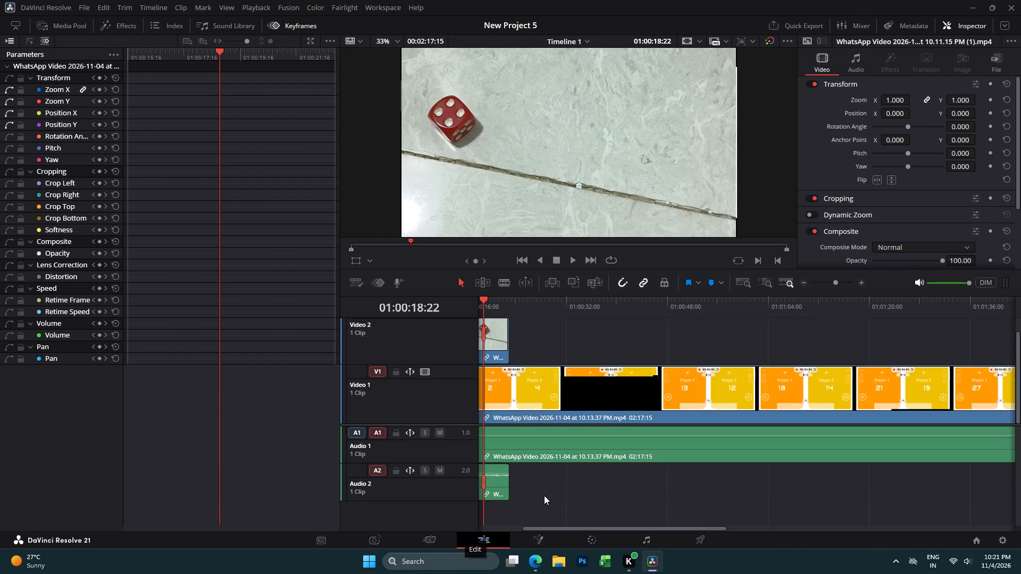
{"action": "left_click_drag", "start_coordinate": [583, 529], "coordinate": [579, 529]}
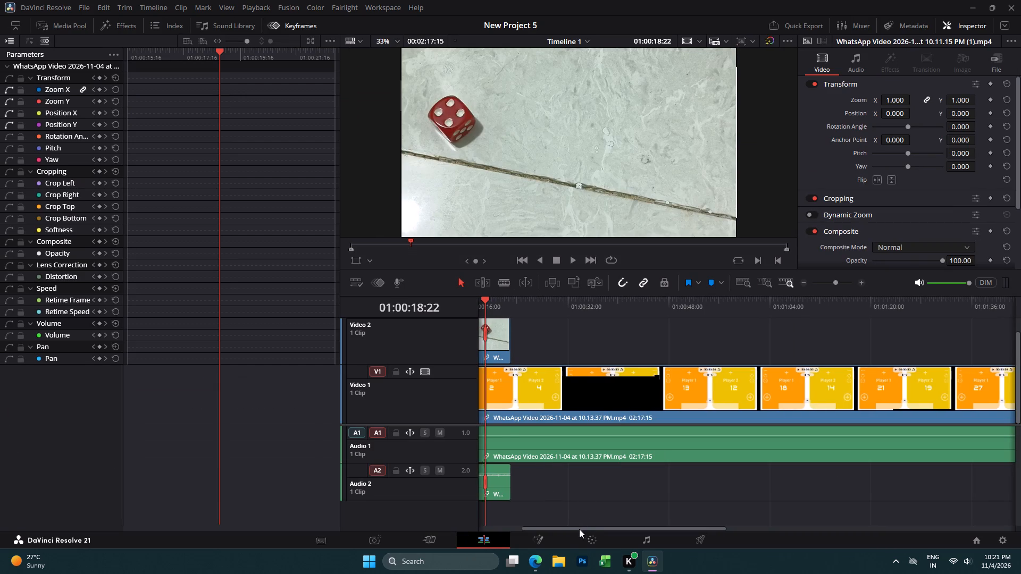
{"action": "left_click_drag", "start_coordinate": [579, 529], "coordinate": [523, 525]}
{"action": "left_click", "coordinate": [523, 525]}
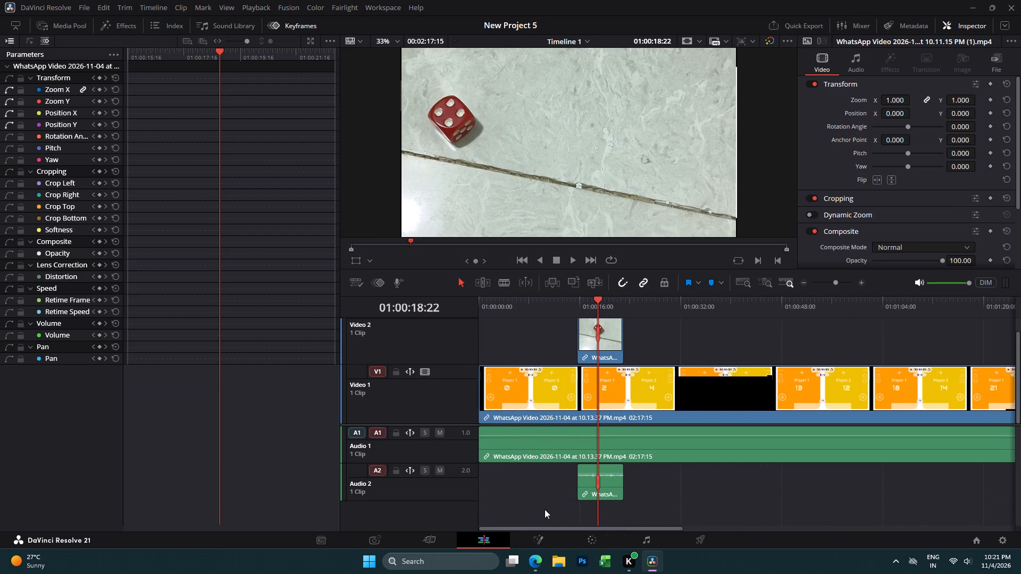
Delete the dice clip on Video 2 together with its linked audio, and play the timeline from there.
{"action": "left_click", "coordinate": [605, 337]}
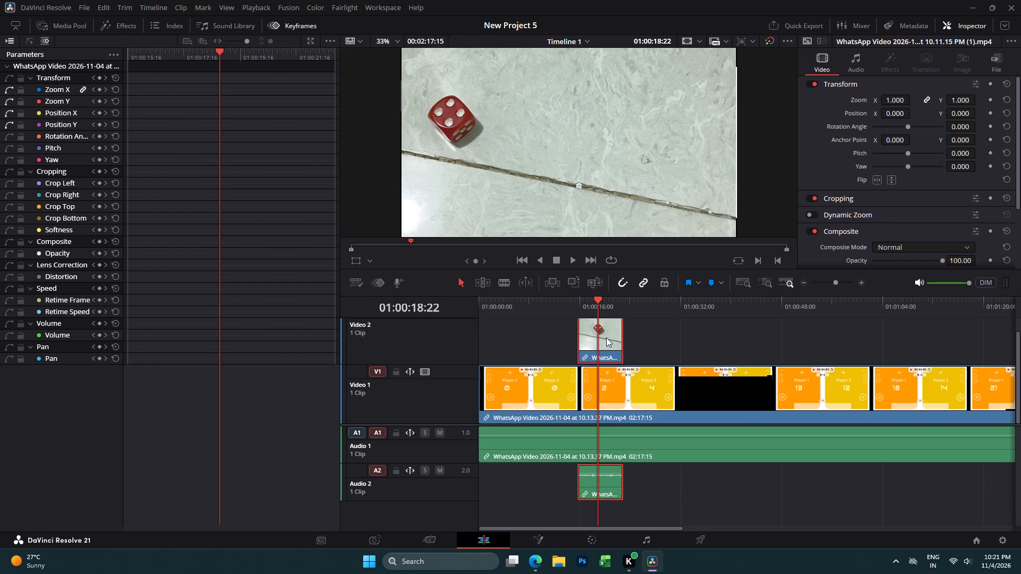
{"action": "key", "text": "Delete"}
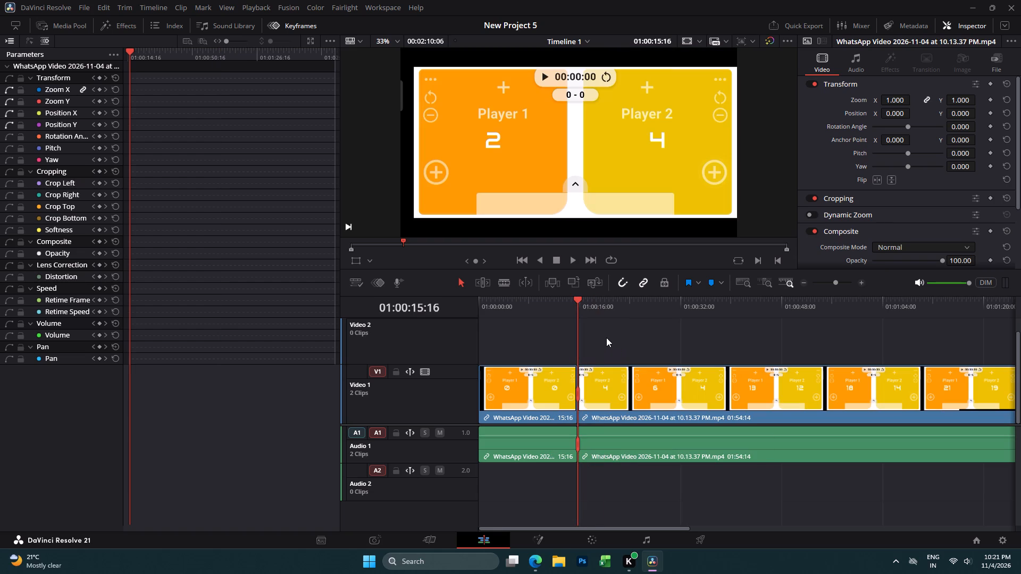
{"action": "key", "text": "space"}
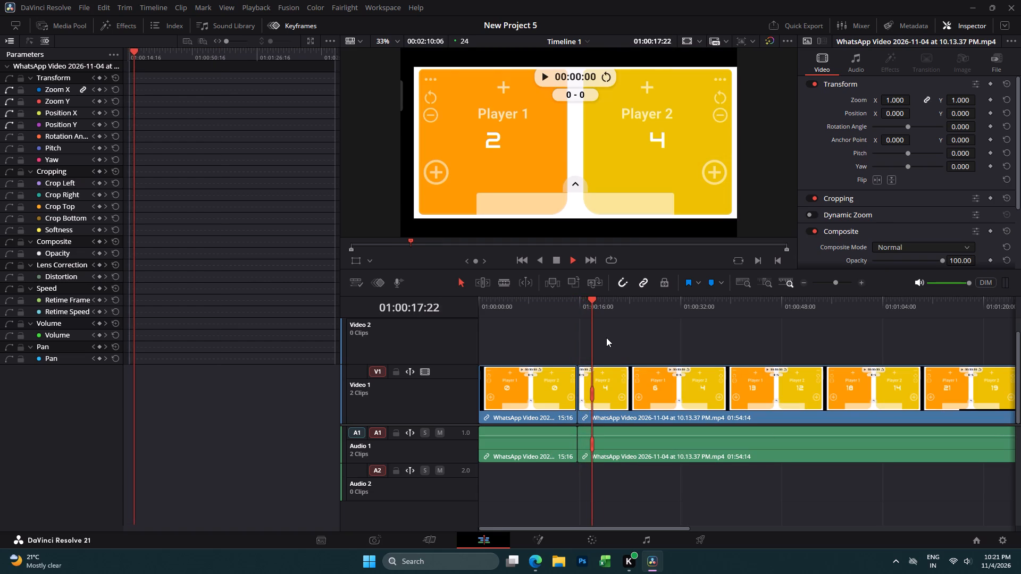
Undo the dice clip's deletion and also the edit before it that placed the clip on Timeline 1.
{"action": "key", "text": "ctrl+z"}
{"action": "key", "text": "ctrl+z"}
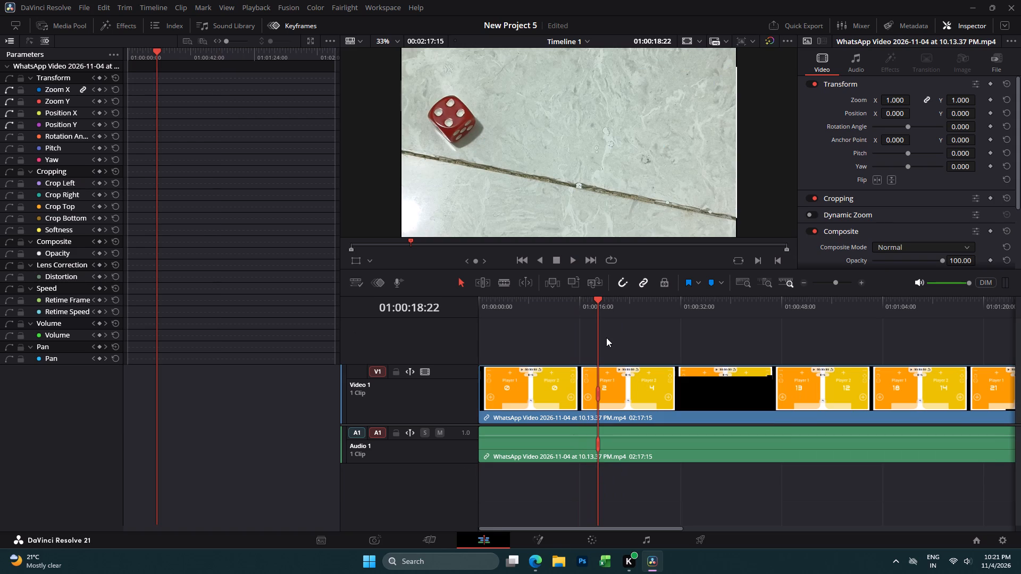
{"action": "left_click", "coordinate": [609, 341]}
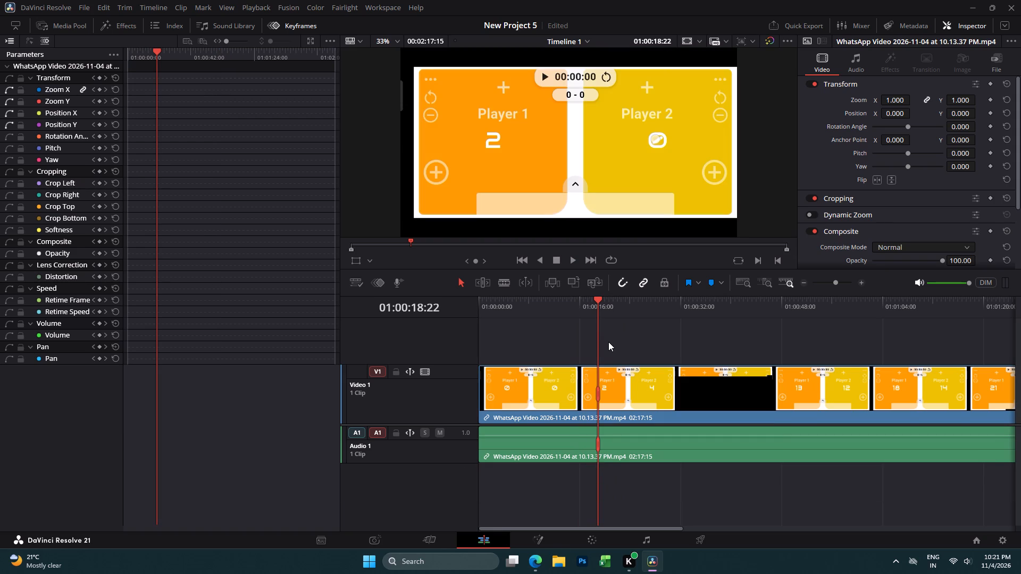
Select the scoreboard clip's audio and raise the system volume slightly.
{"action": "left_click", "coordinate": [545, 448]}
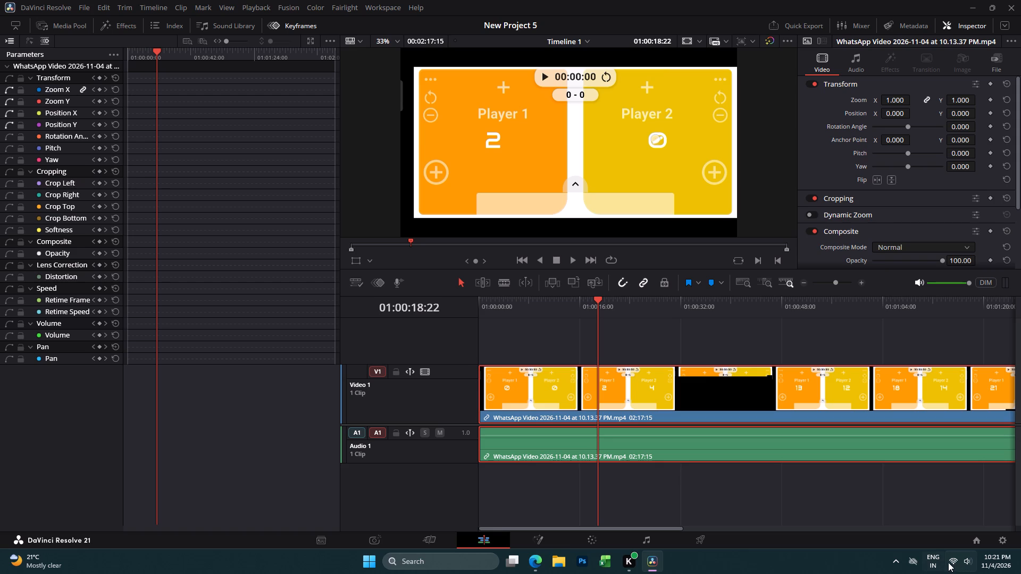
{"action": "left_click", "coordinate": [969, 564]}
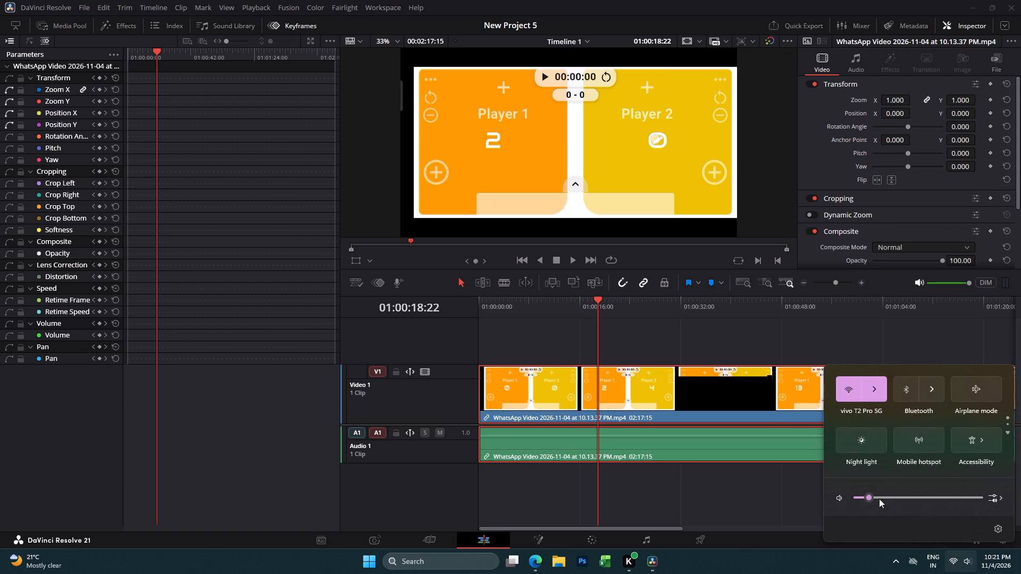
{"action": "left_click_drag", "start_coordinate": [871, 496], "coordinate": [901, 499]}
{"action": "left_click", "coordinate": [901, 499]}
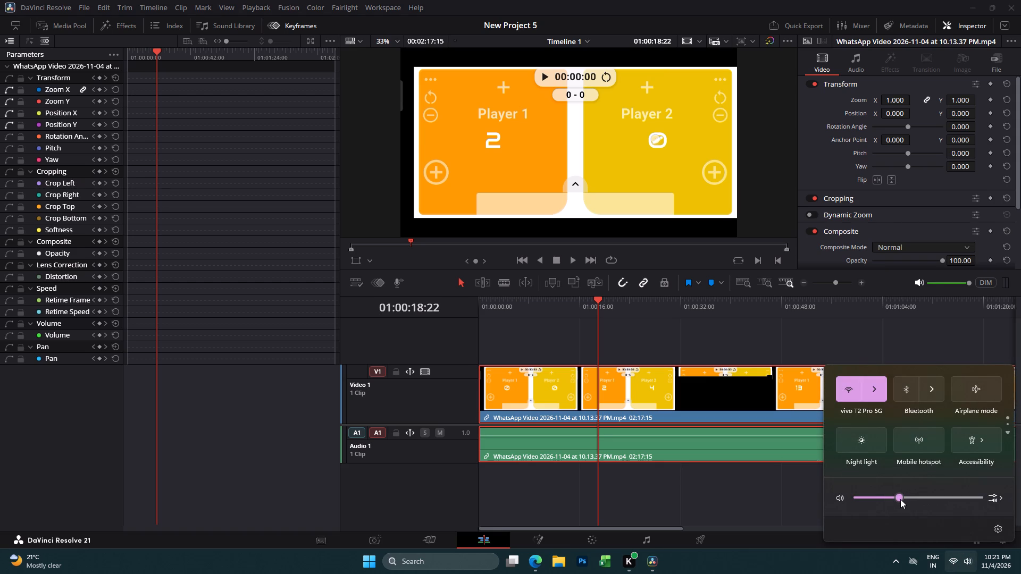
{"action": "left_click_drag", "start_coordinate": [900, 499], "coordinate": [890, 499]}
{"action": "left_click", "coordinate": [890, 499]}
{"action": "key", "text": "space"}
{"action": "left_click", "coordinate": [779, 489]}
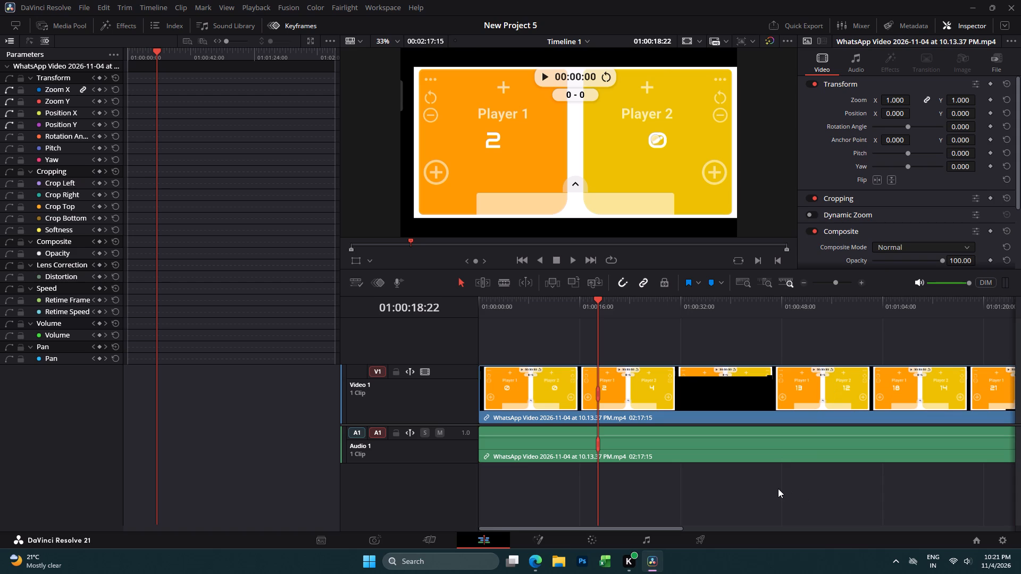
Play Timeline 1 from 01:00:18:22 to listen to the scoreboard clip, and open the options of its audio.
{"action": "key", "text": "space"}
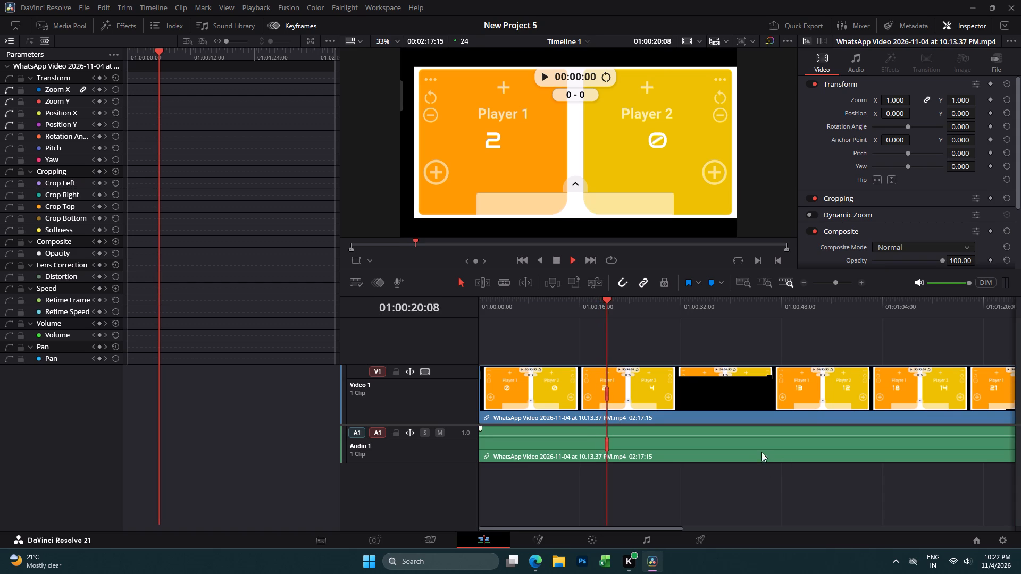
{"action": "left_click", "coordinate": [763, 449]}
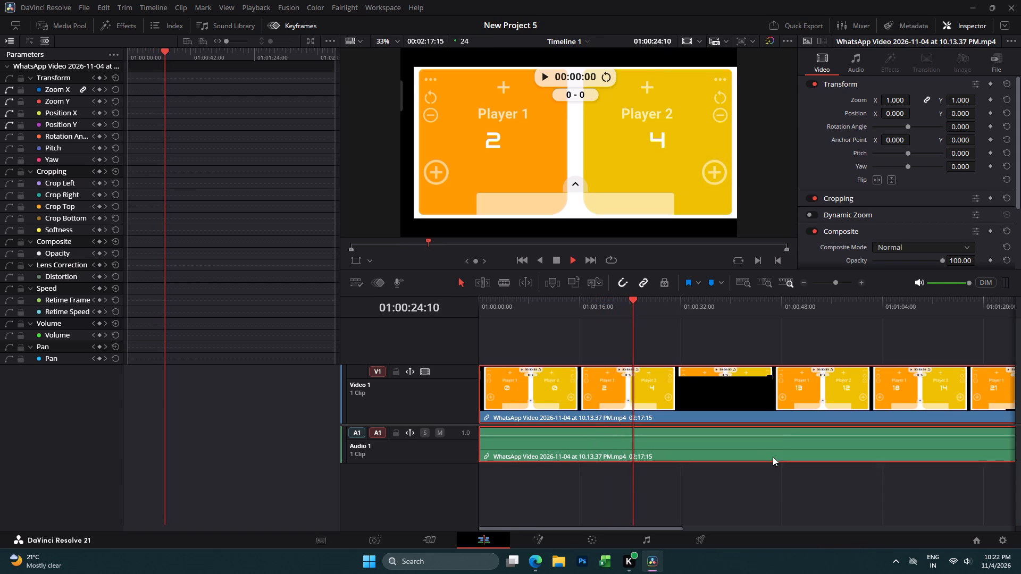
{"action": "right_click", "coordinate": [832, 438]}
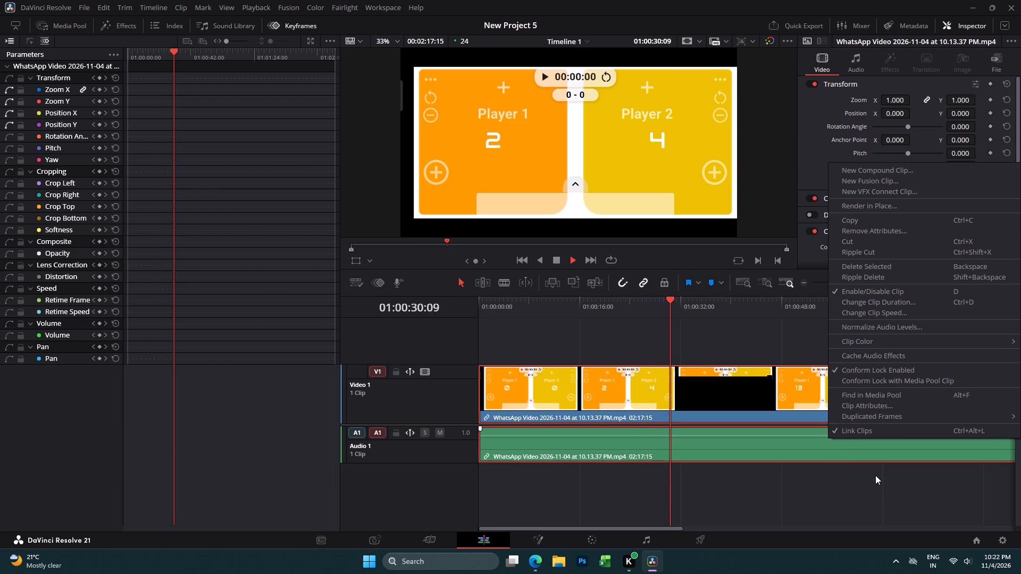
Raise the system volume to a little under half while the timeline plays, and stop playback at about 01:00:44.
{"action": "left_click", "coordinate": [969, 562]}
{"action": "left_click_drag", "start_coordinate": [887, 497], "coordinate": [888, 497]}
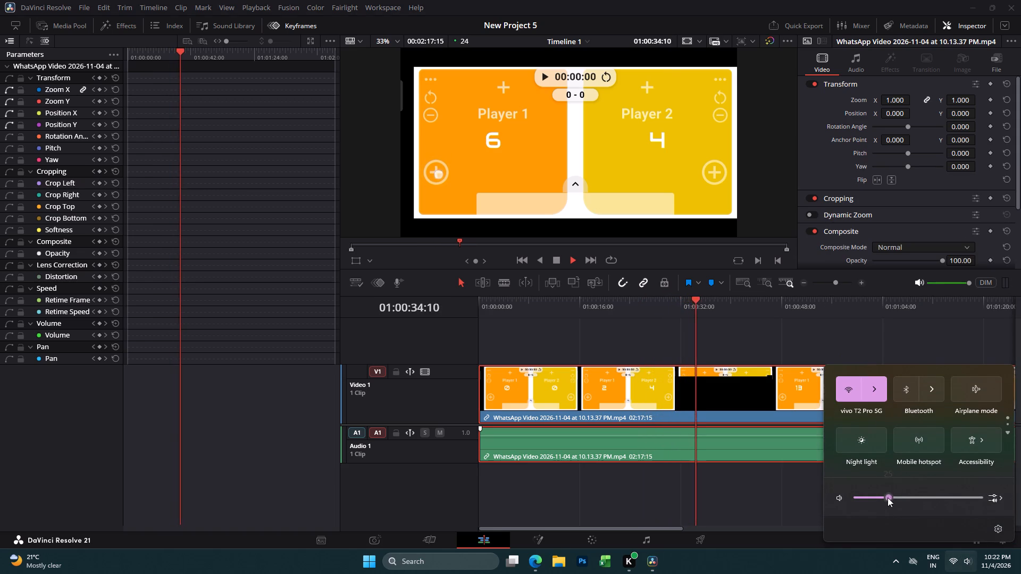
{"action": "left_click_drag", "start_coordinate": [888, 497], "coordinate": [974, 504]}
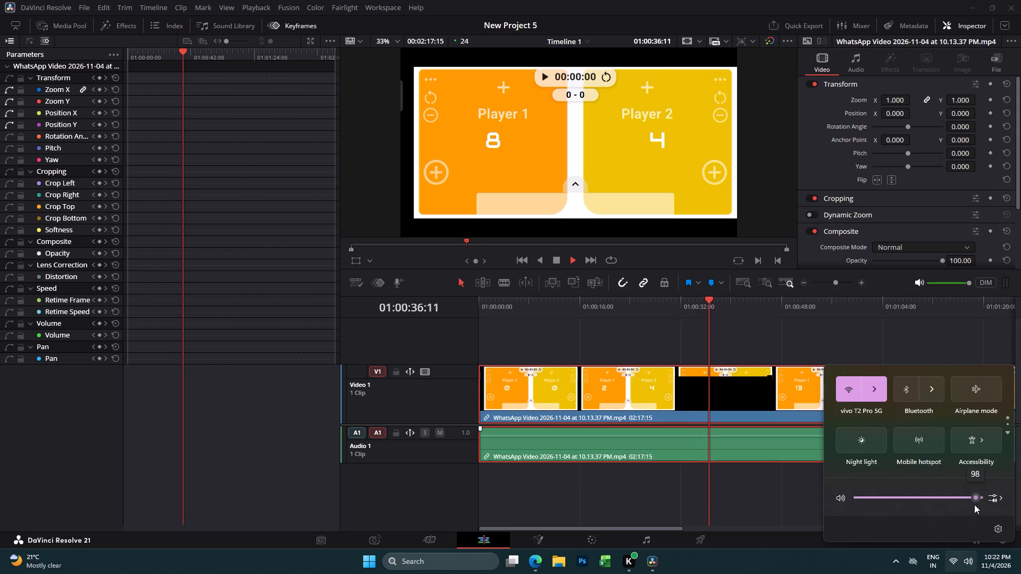
{"action": "left_click_drag", "start_coordinate": [974, 504], "coordinate": [907, 502]}
{"action": "left_click", "coordinate": [907, 502]}
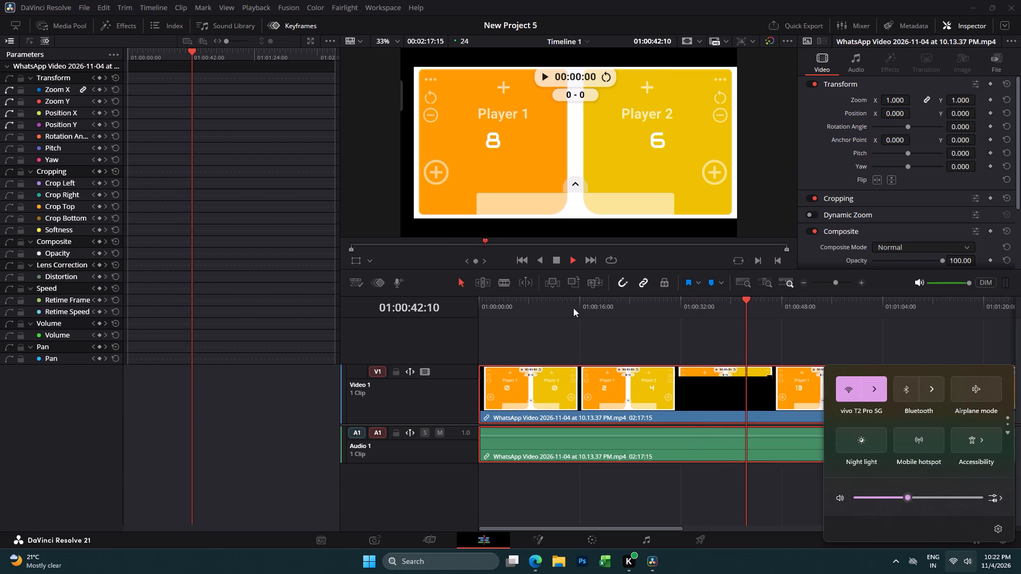
{"action": "left_click", "coordinate": [574, 260]}
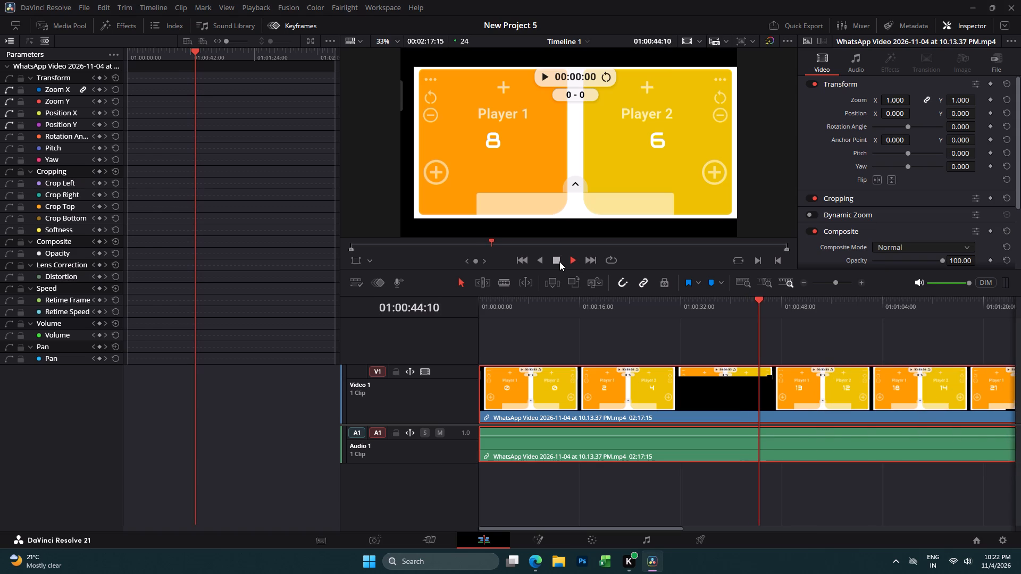
{"action": "left_click", "coordinate": [559, 261]}
In File Explorer, open the audio file "WhatsApp Ptt 2026-11-04 at 10.19.12 PM" from the Downloads folder.
{"action": "left_click", "coordinate": [530, 566]}
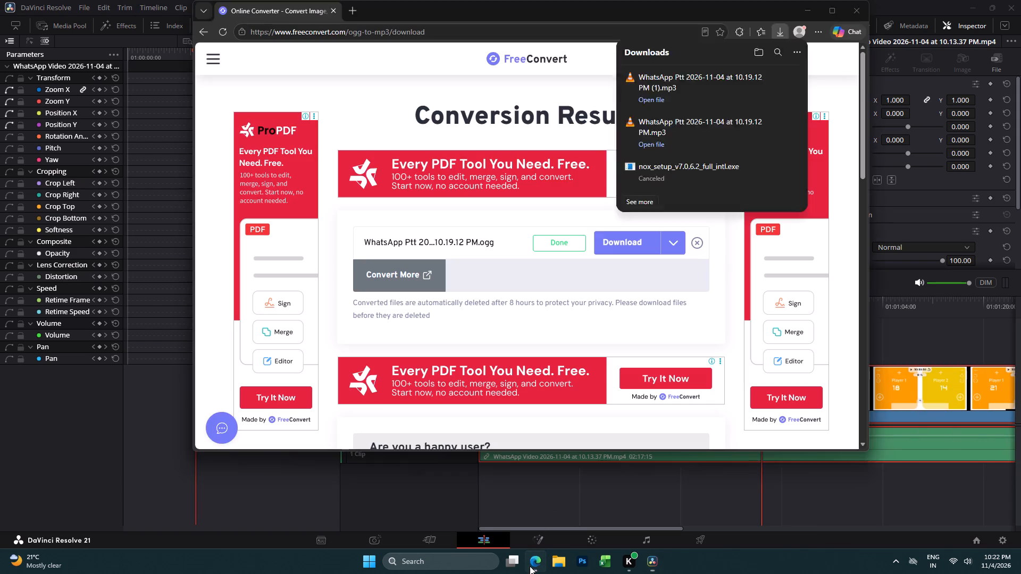
{"action": "left_click", "coordinate": [534, 564]}
{"action": "left_click", "coordinate": [563, 563]}
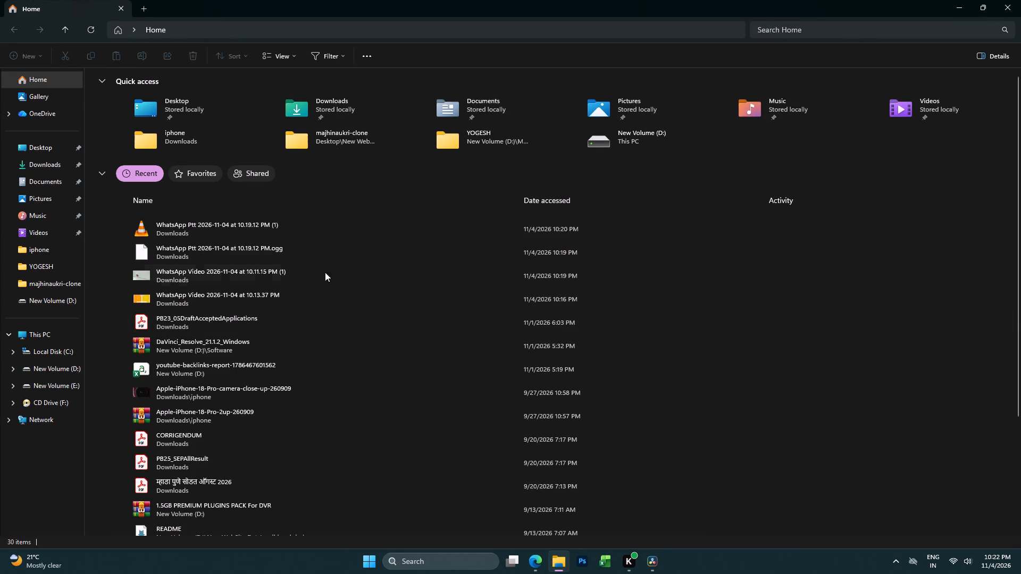
{"action": "left_click", "coordinate": [49, 163]}
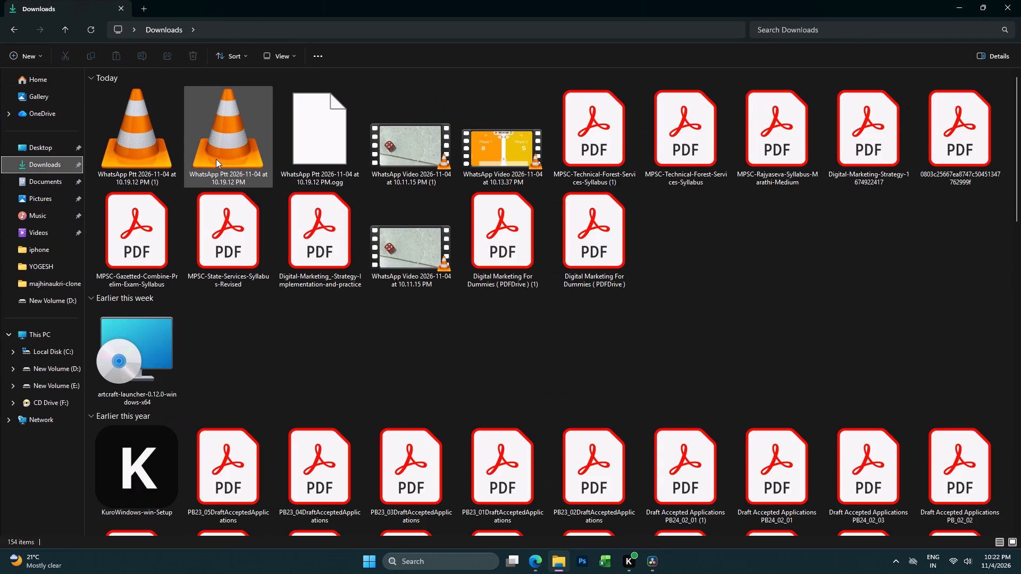
{"action": "triple_click", "coordinate": [230, 154]}
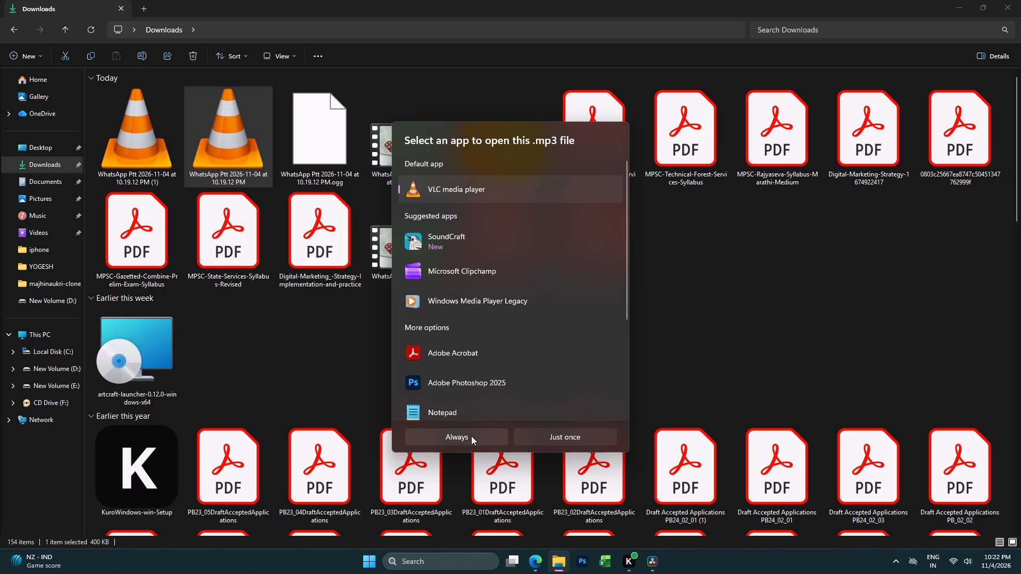
Open the MP3 voice recording in VLC media player just this once to listen to it, and minimise the player.
{"action": "left_click", "coordinate": [529, 435]}
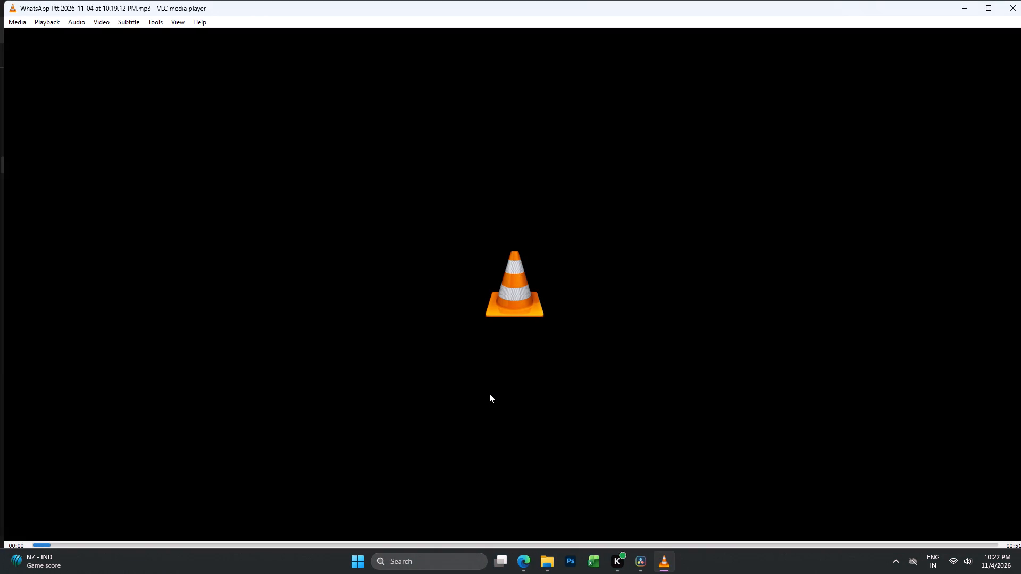
{"action": "scroll", "coordinate": [489, 393], "scroll_direction": "up", "scroll_amount": 2}
{"action": "left_click", "coordinate": [961, 11]}
Play the file "WhatsApp Ptt 2026-11-04 at 10.19.12 PM.ogg" in VLC from about 00:20, raise the player's volume, and close the player.
{"action": "left_click", "coordinate": [331, 154]}
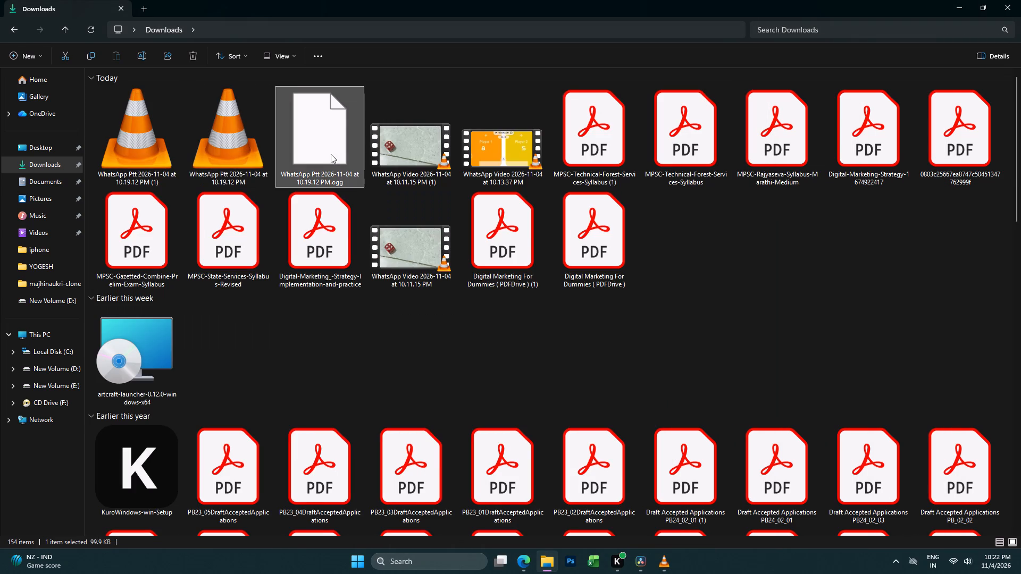
{"action": "left_click_drag", "start_coordinate": [330, 149], "coordinate": [577, 461]}
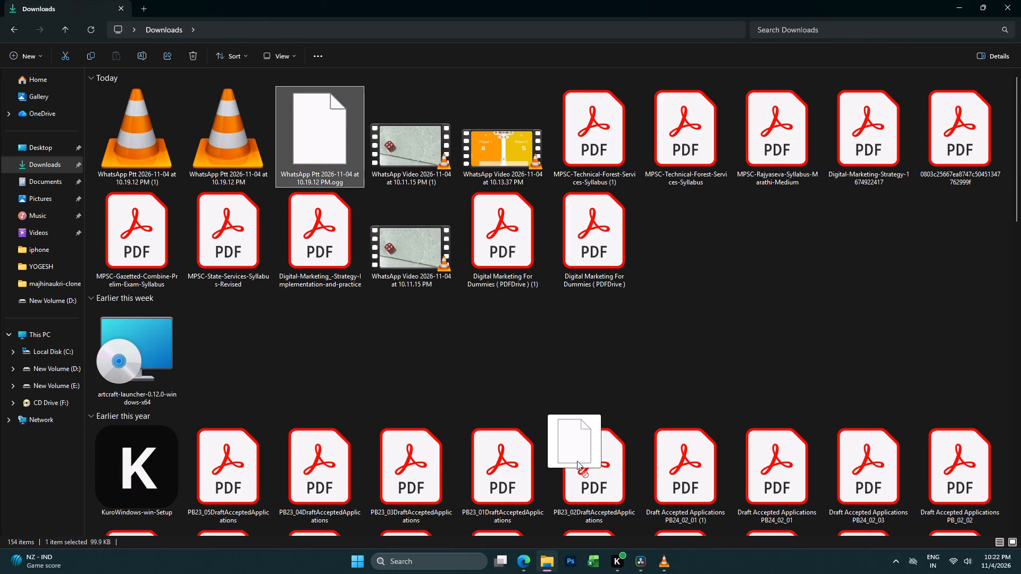
{"action": "left_click_drag", "start_coordinate": [577, 461], "coordinate": [684, 440]}
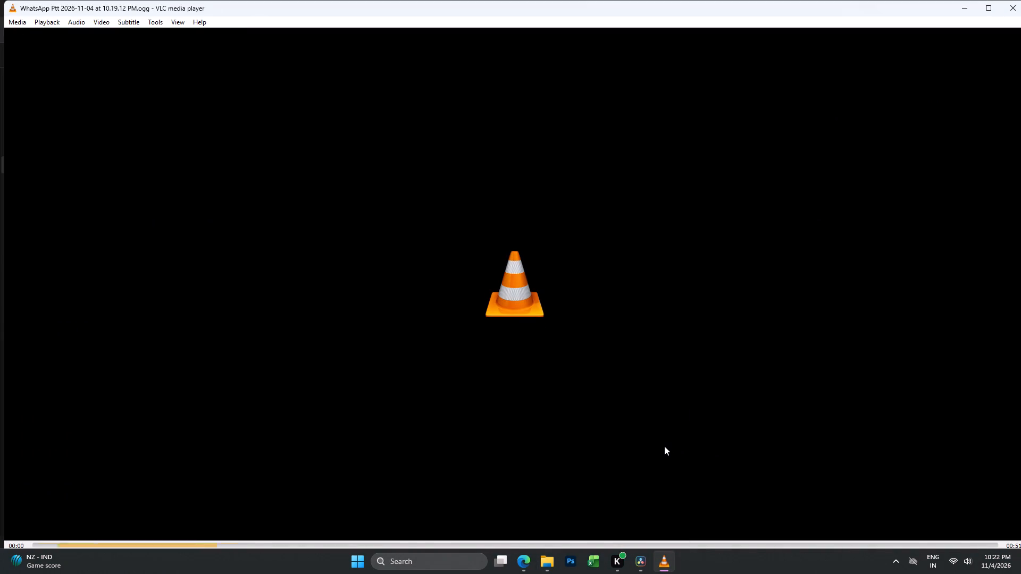
{"action": "double_click", "coordinate": [412, 545]}
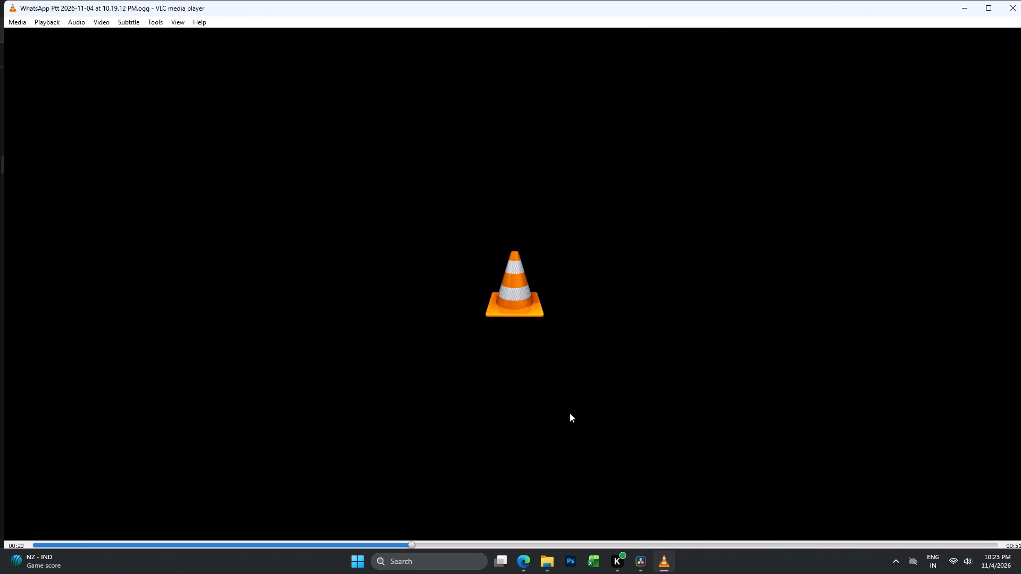
{"action": "scroll", "coordinate": [570, 413], "scroll_direction": "up", "scroll_amount": 10}
{"action": "scroll", "coordinate": [808, 249], "scroll_direction": "up", "scroll_amount": 8}
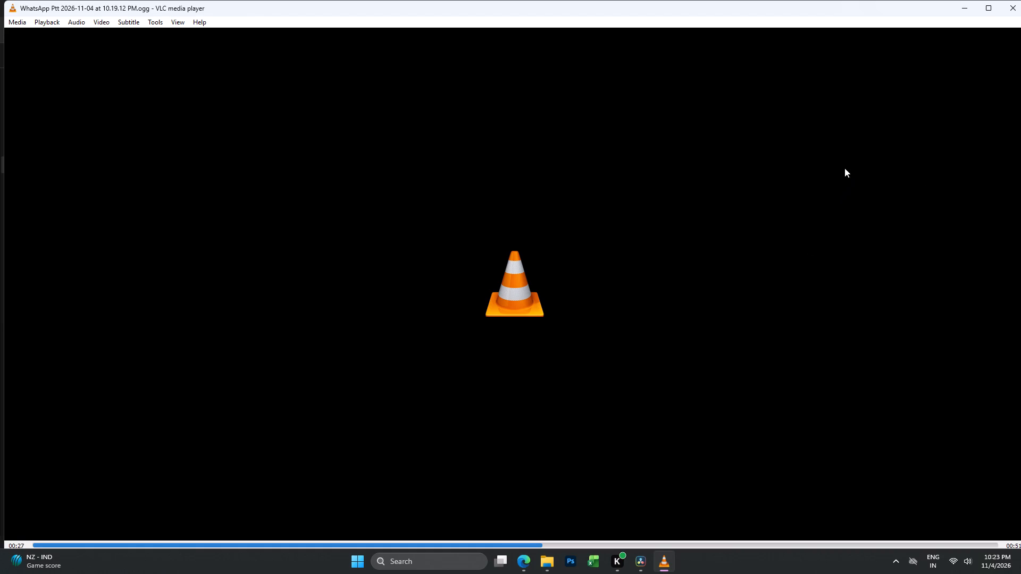
{"action": "double_click", "coordinate": [1017, 4]}
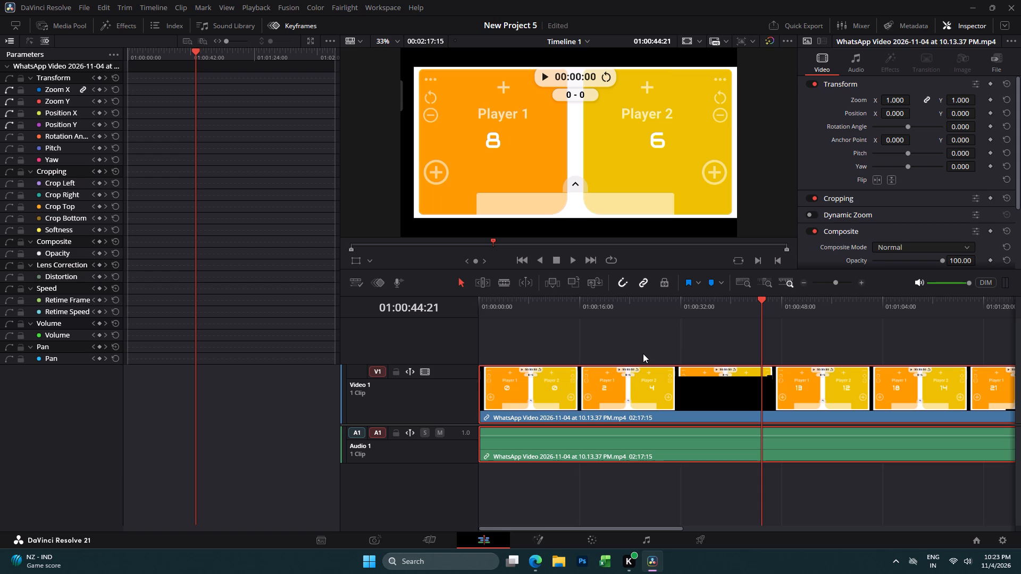
In DaVinci Resolve, play Timeline 1 from 01:00:44:21 and stop at about 01:00:51.
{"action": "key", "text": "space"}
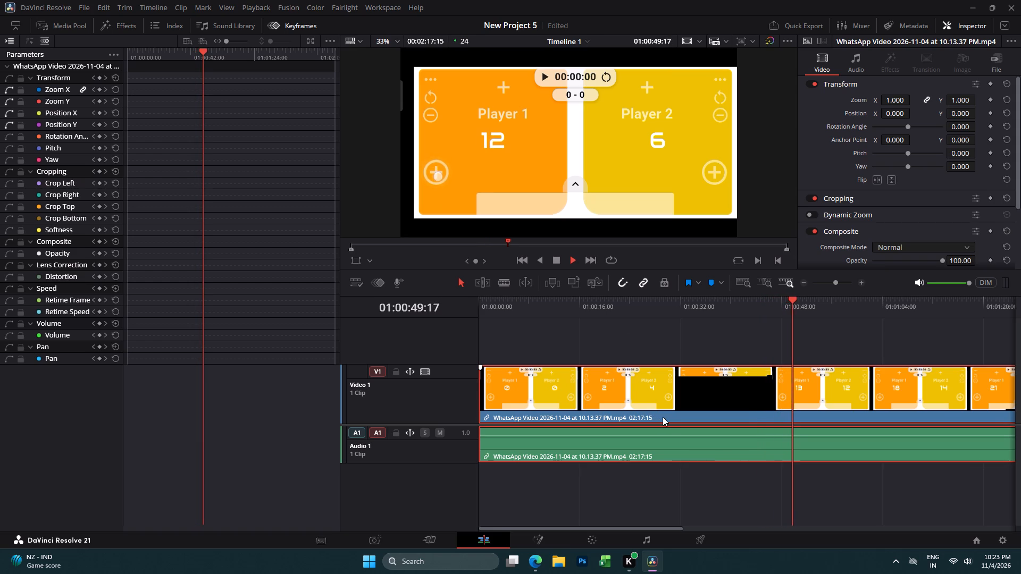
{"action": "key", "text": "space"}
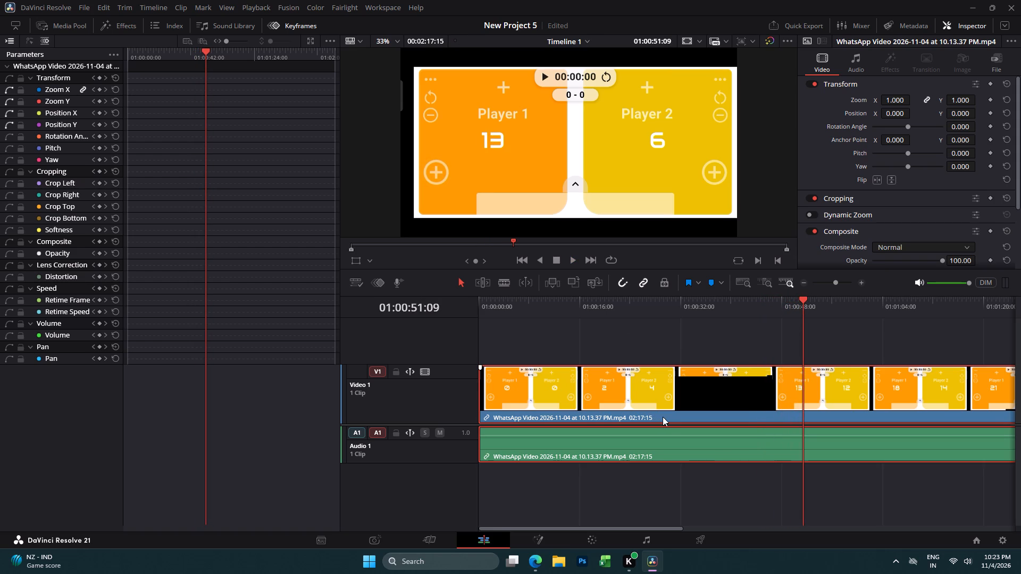
In Microsoft Edge, open Google in a new browser tab and search for "narendra modi".
{"action": "left_click", "coordinate": [539, 563]}
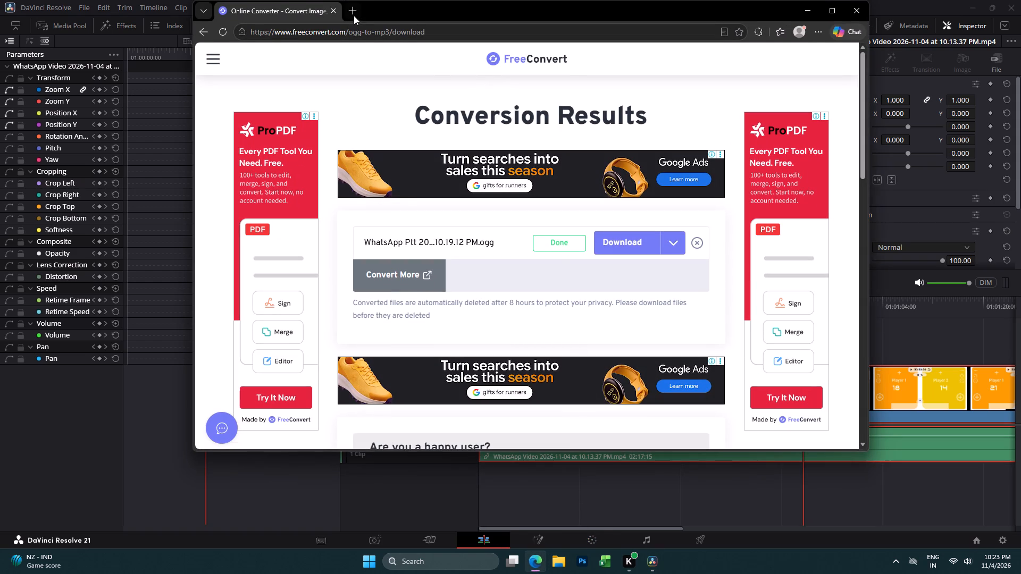
{"action": "double_click", "coordinate": [354, 14]}
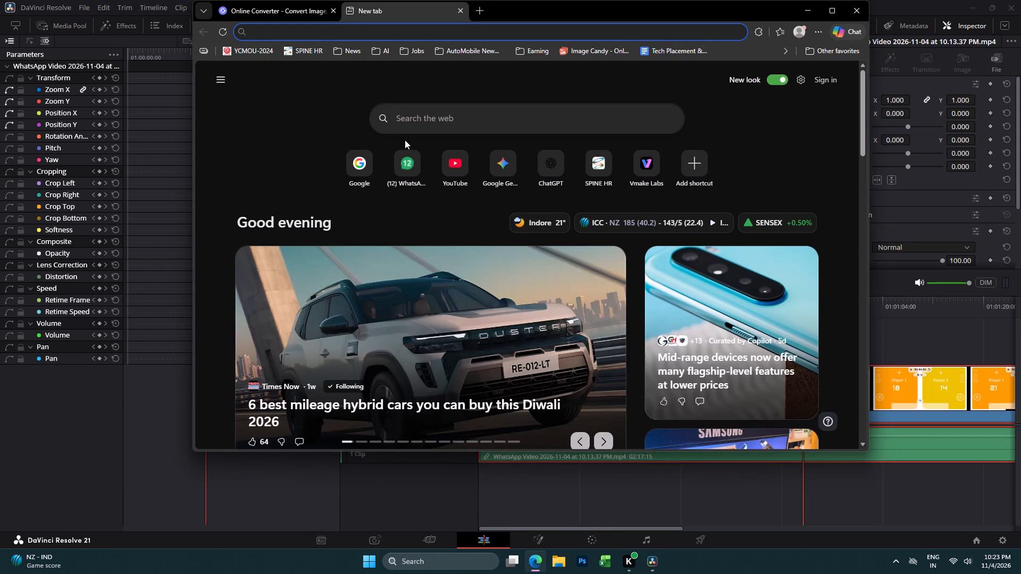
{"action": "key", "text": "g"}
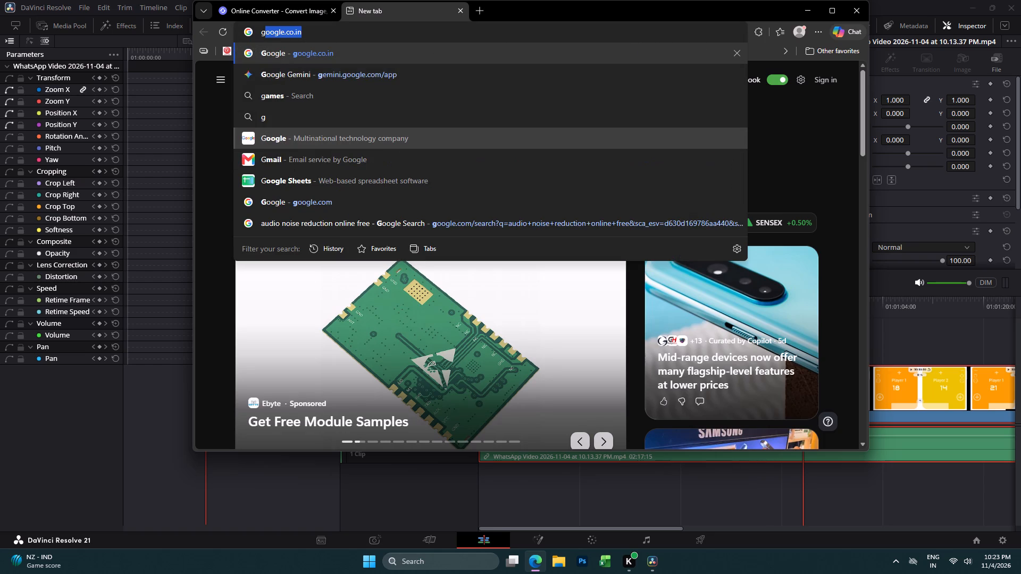
{"action": "key", "text": "Return"}
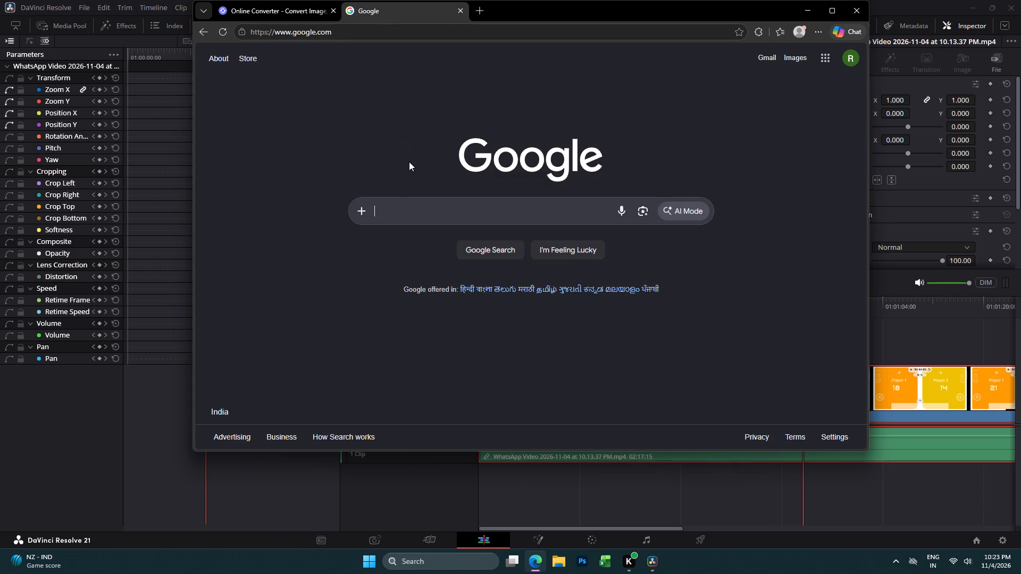
{"action": "key", "text": "Right"}
{"action": "key", "text": "Down"}
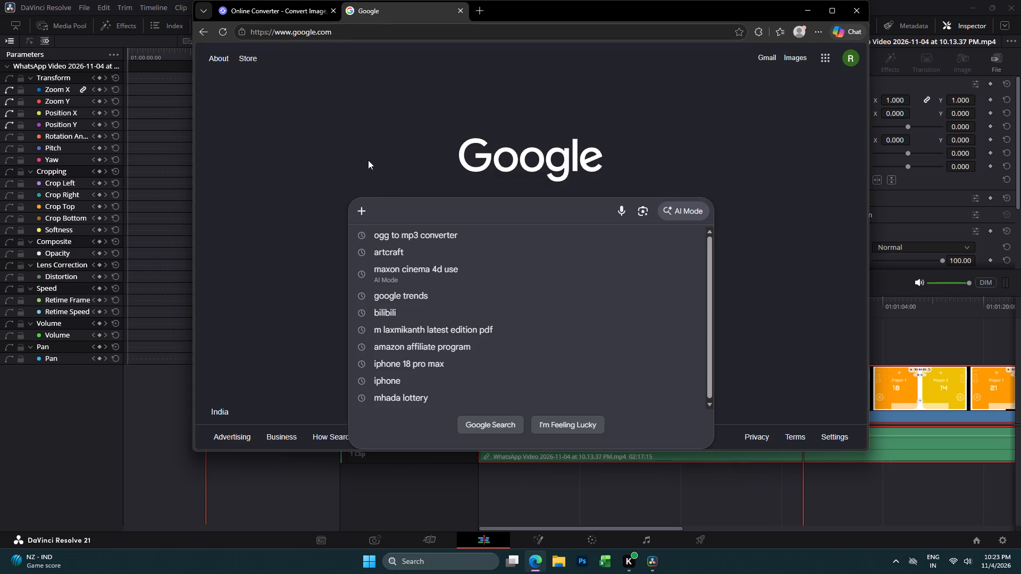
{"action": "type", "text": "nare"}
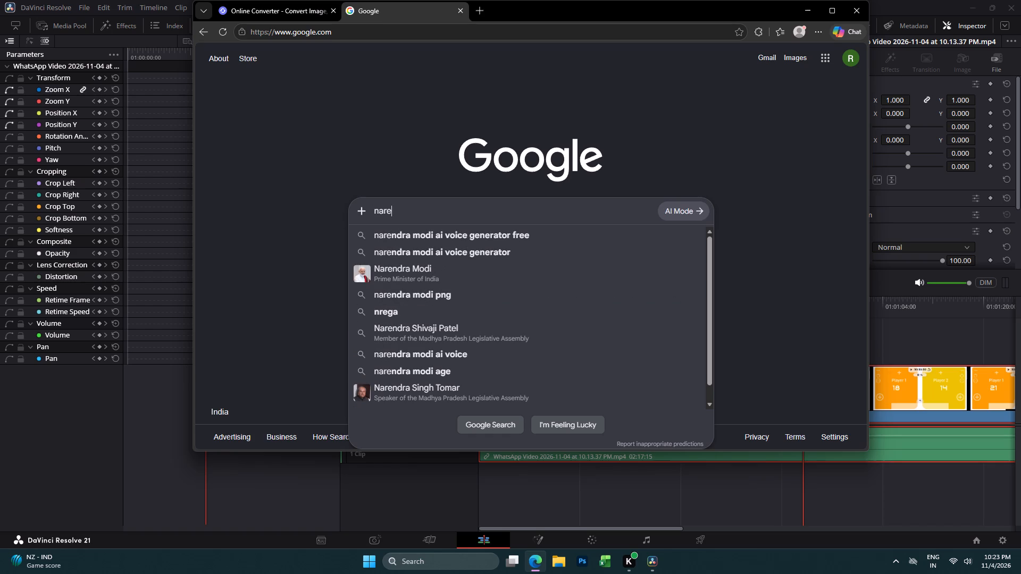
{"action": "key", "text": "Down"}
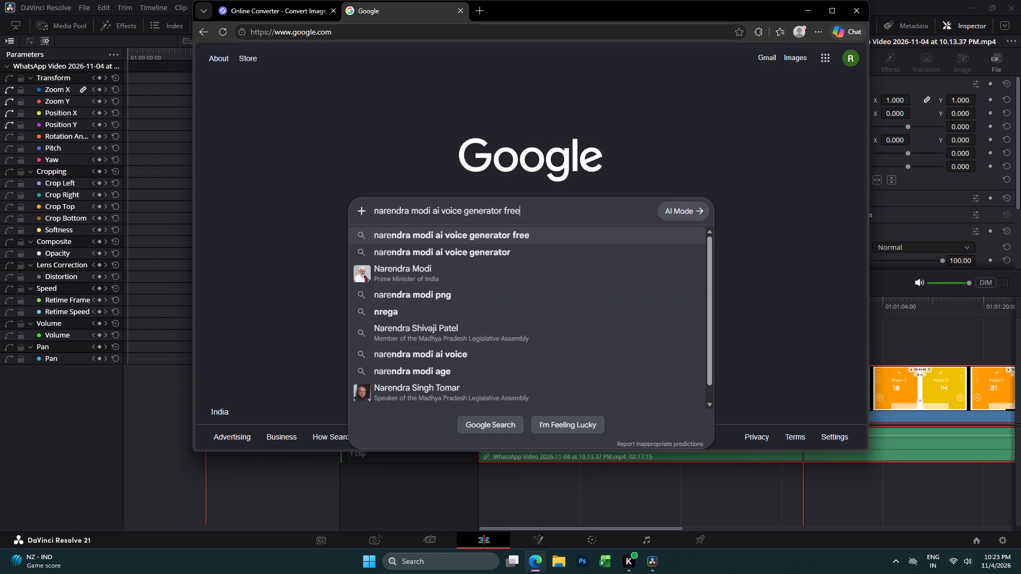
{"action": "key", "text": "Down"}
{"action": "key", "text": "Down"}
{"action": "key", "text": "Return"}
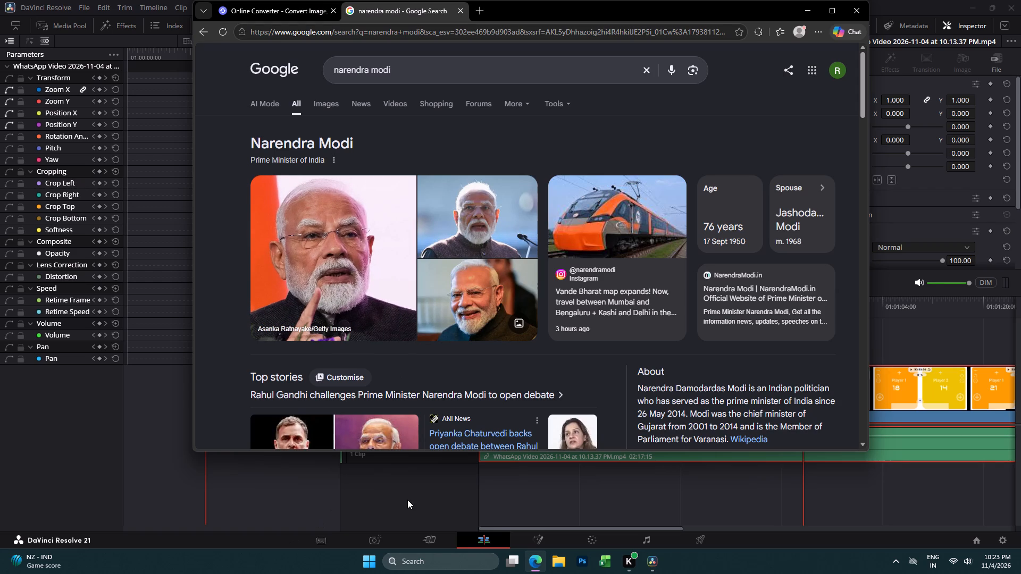
Open the Times of India story on the Rahul vs PM Modi debate from the search results and open its photo's options.
{"action": "scroll", "coordinate": [429, 372], "scroll_direction": "down", "scroll_amount": 2}
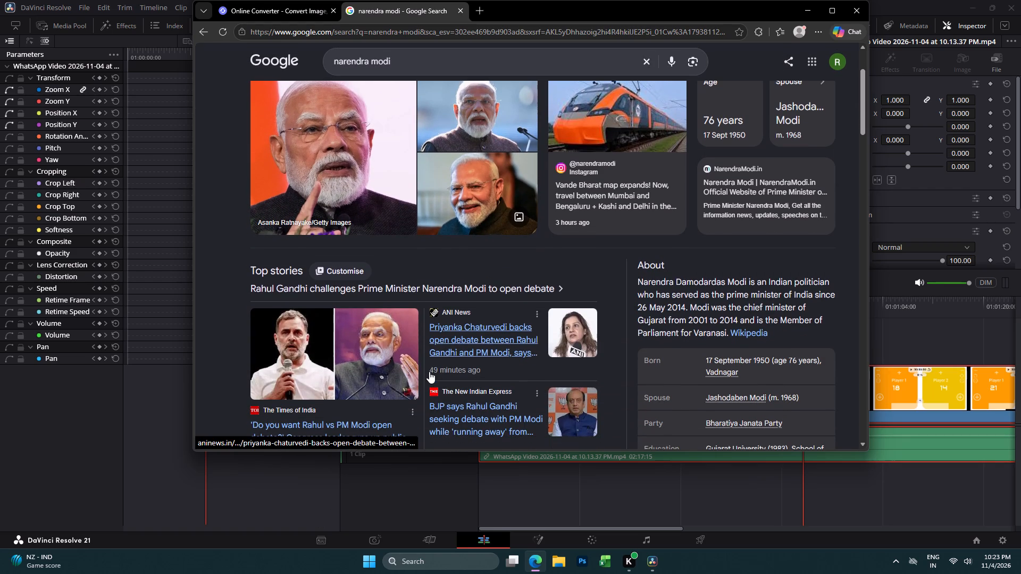
{"action": "left_click", "coordinate": [368, 352]}
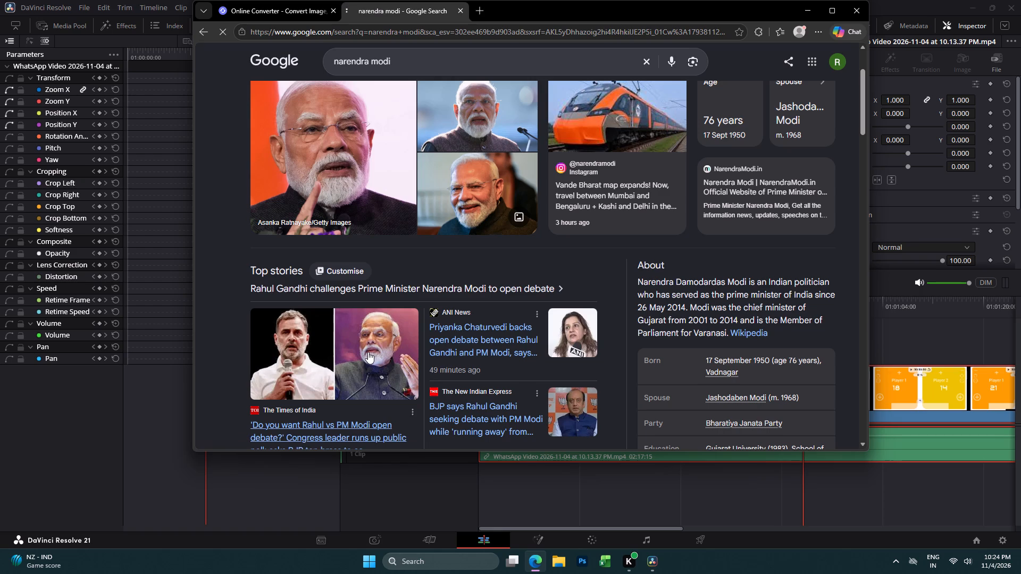
{"action": "scroll", "coordinate": [466, 313], "scroll_direction": "down", "scroll_amount": 3}
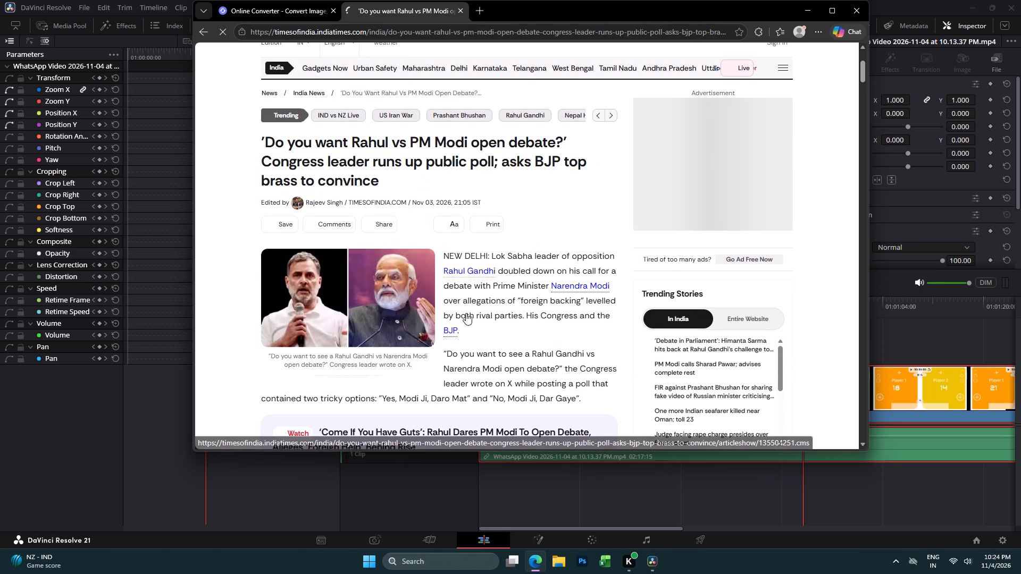
{"action": "left_click", "coordinate": [374, 300]}
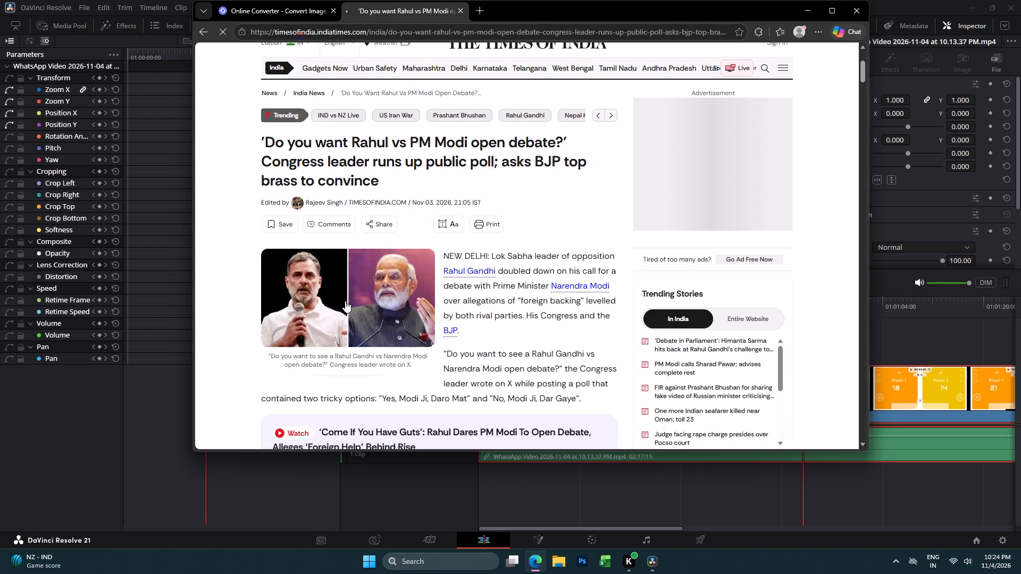
{"action": "left_click", "coordinate": [332, 301]}
{"action": "double_click", "coordinate": [367, 296]}
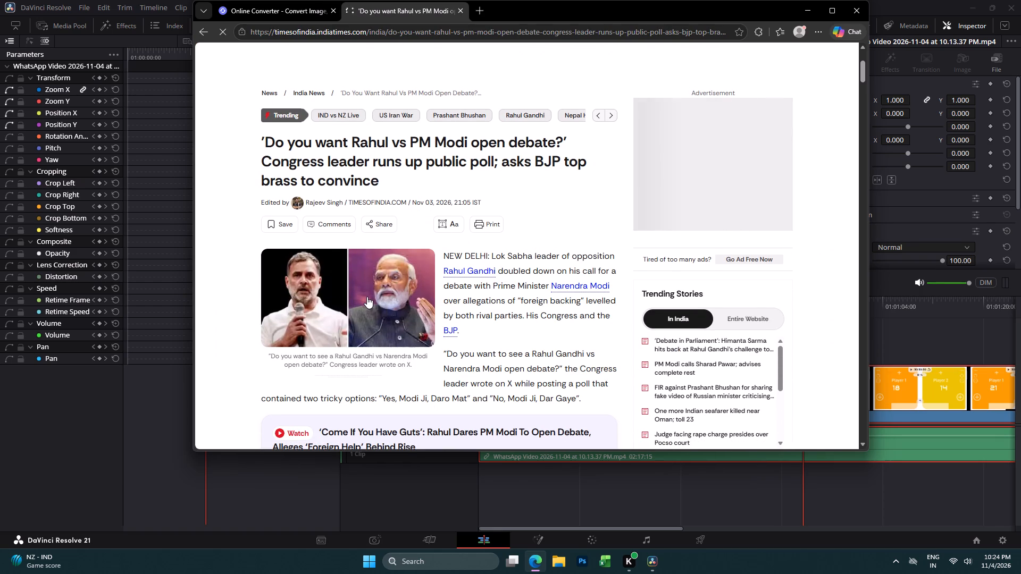
{"action": "right_click", "coordinate": [348, 293]}
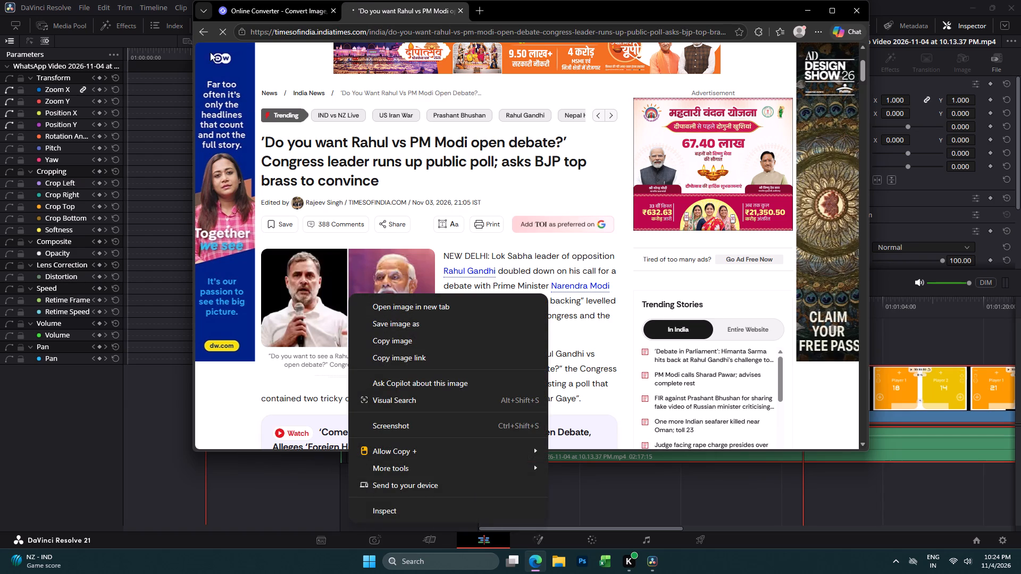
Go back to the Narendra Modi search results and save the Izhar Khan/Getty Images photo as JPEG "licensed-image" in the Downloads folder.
{"action": "left_click", "coordinate": [200, 30]}
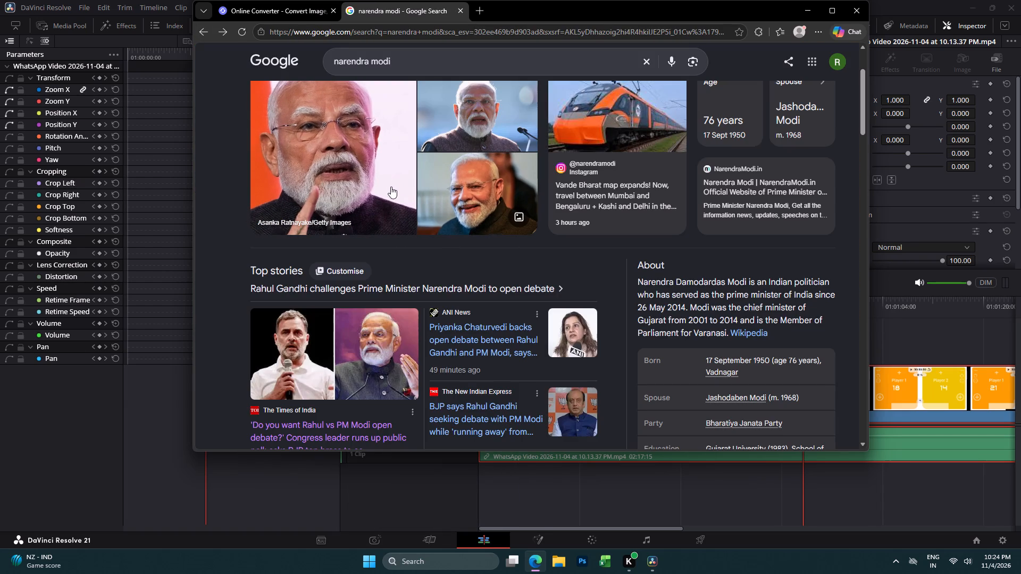
{"action": "left_click", "coordinate": [454, 197]}
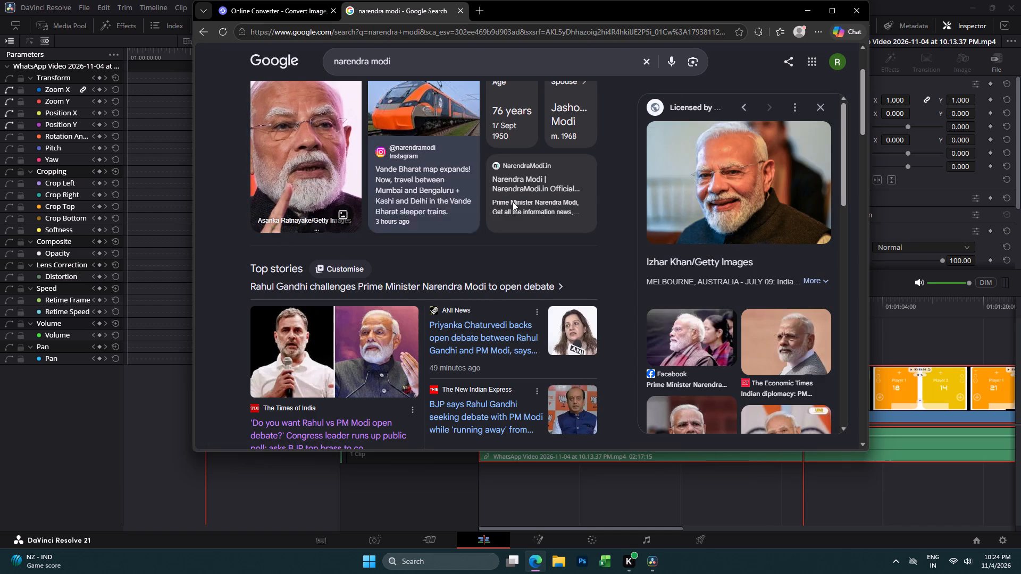
{"action": "right_click", "coordinate": [705, 168]}
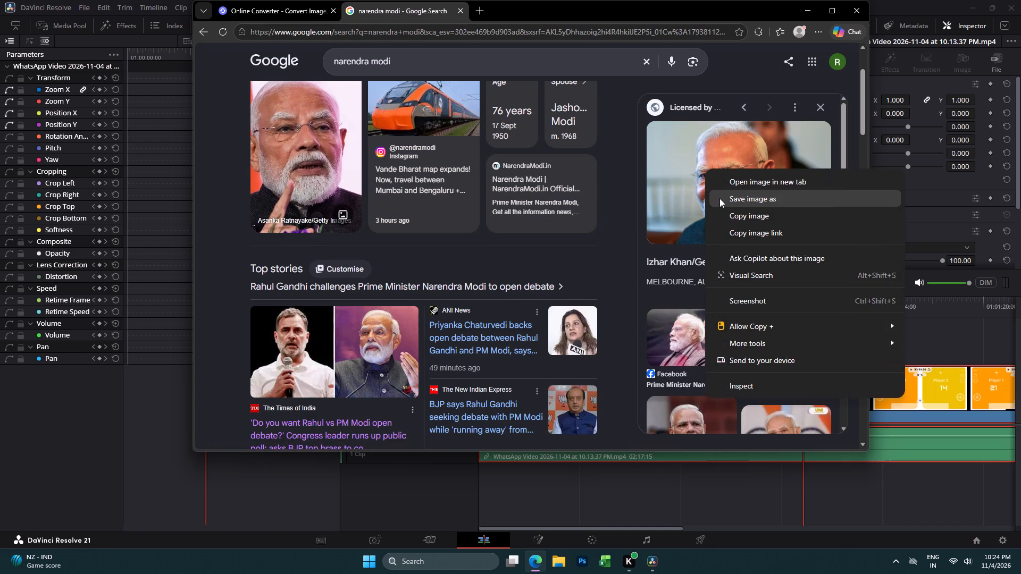
{"action": "left_click", "coordinate": [719, 198]}
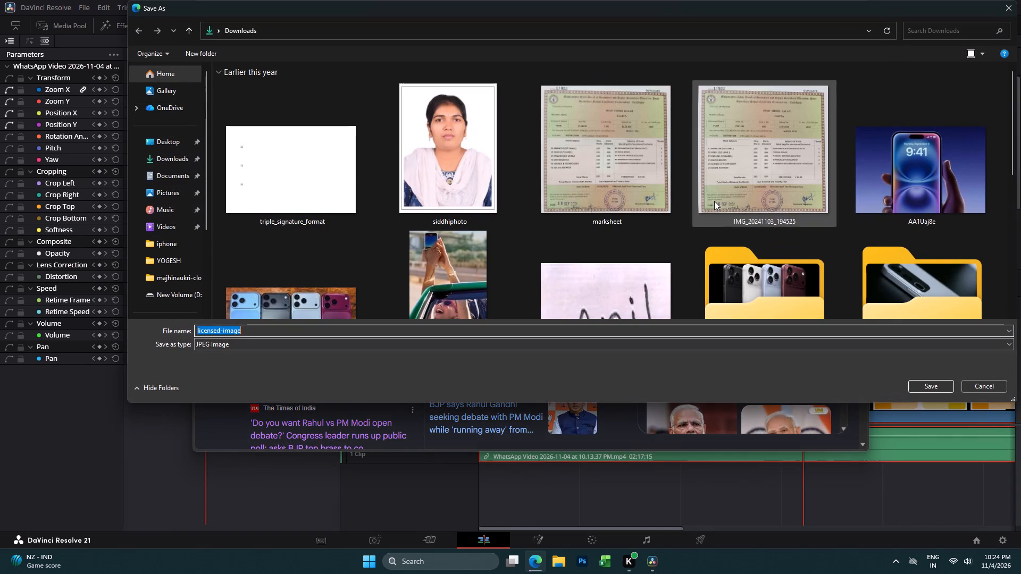
{"action": "left_click", "coordinate": [932, 388]}
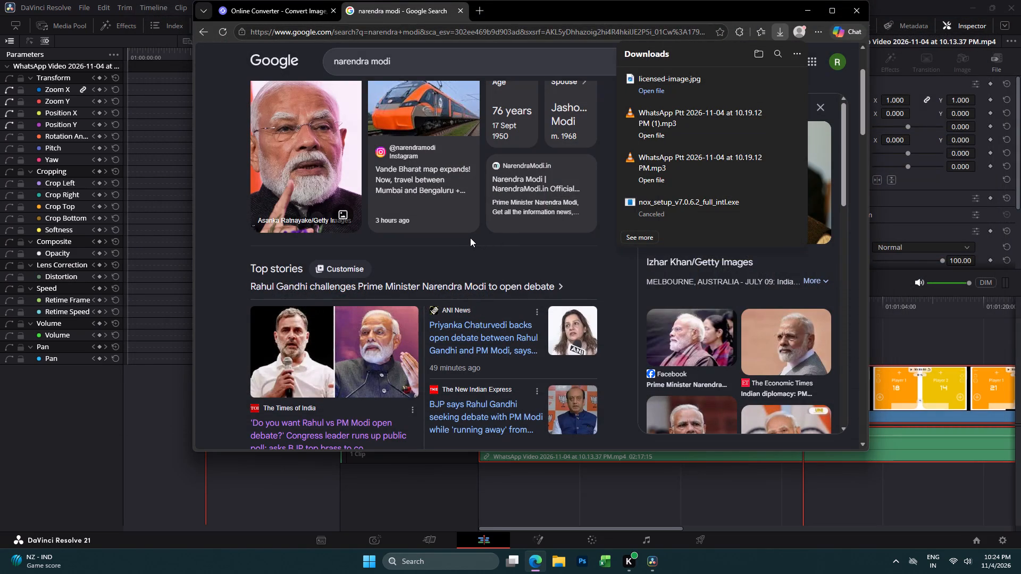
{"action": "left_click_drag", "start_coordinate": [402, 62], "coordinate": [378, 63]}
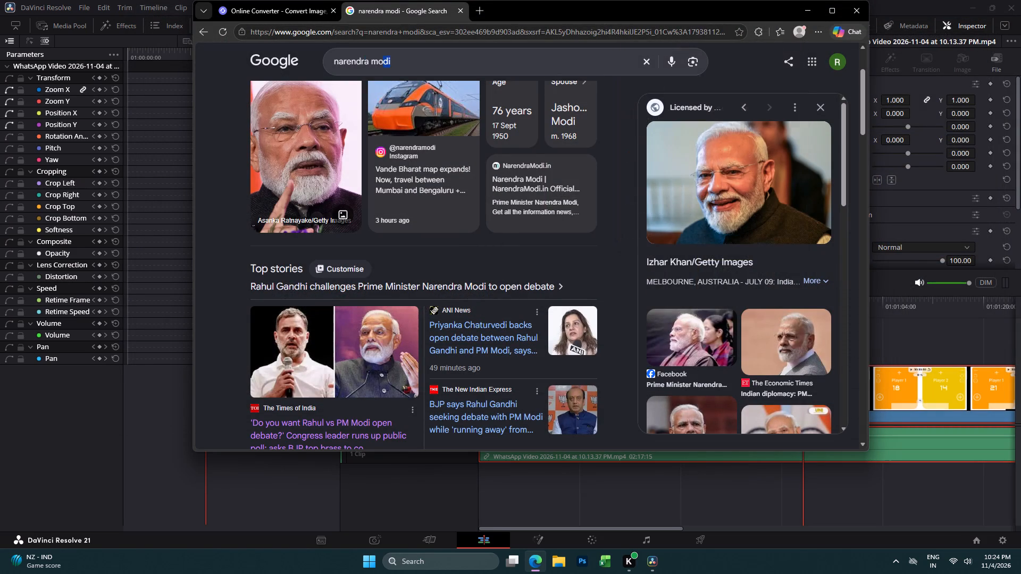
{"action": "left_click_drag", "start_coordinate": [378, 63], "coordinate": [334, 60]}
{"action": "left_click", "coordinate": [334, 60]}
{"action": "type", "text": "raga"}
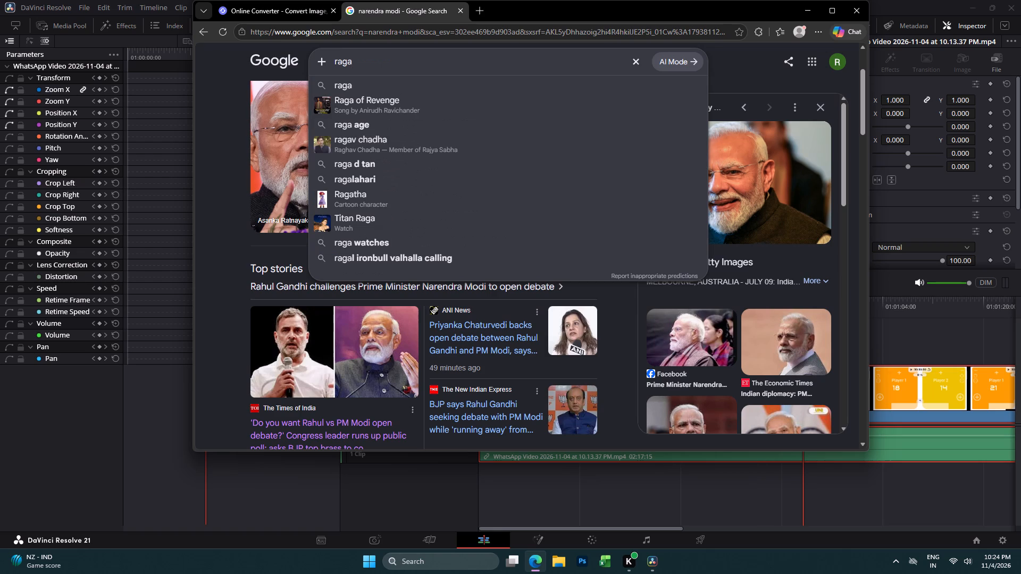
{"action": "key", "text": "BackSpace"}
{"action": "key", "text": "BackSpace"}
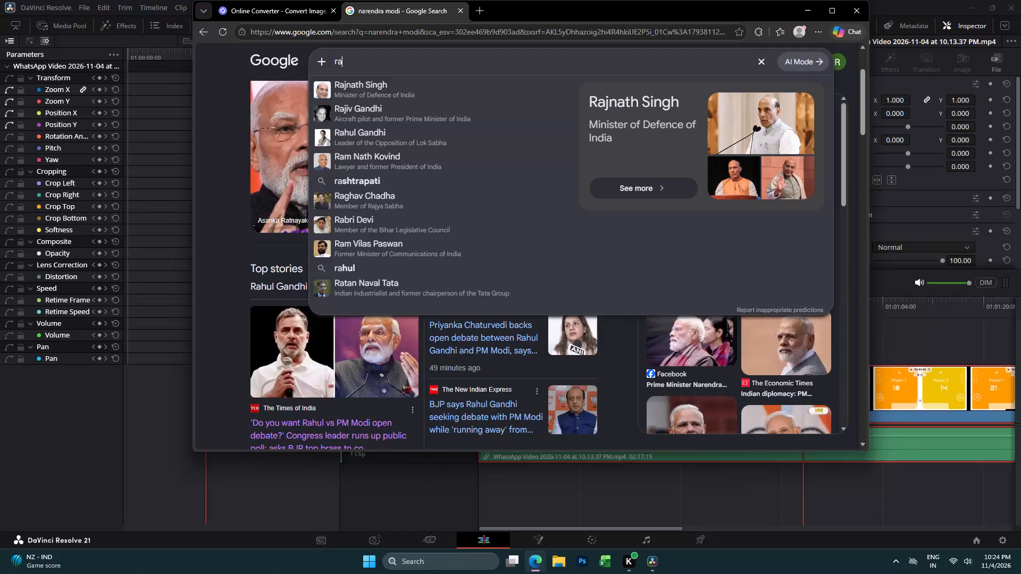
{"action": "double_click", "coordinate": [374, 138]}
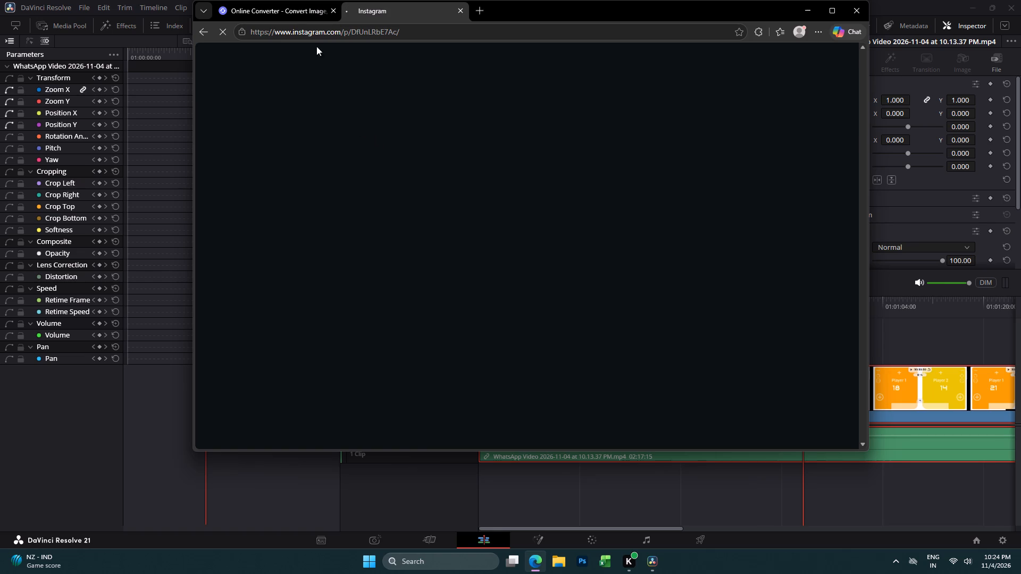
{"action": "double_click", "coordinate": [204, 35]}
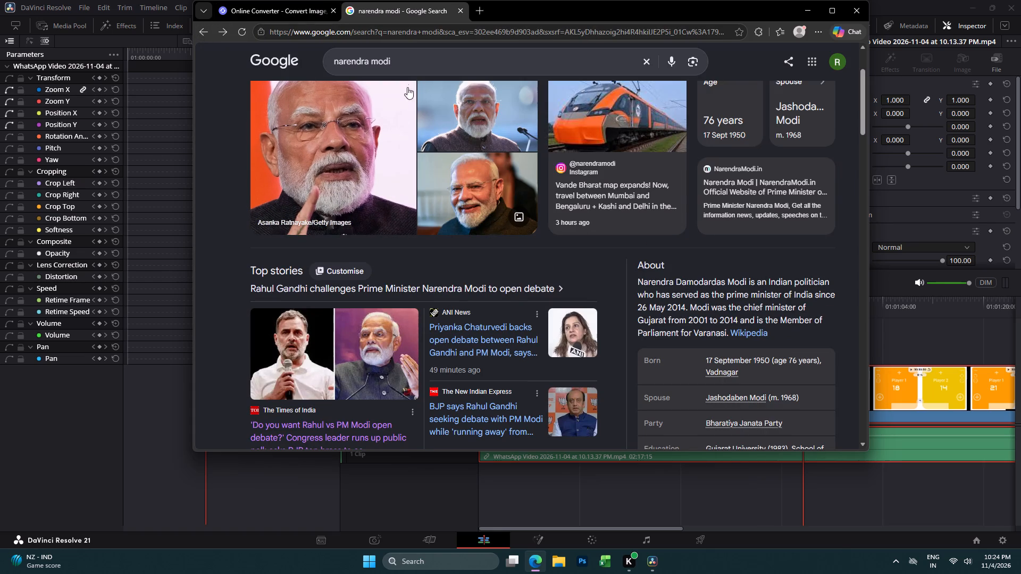
Replace the Google query with a search for Rahul Gandhi using the suggested politician entry, and look through the results.
{"action": "left_click_drag", "start_coordinate": [419, 61], "coordinate": [329, 58]}
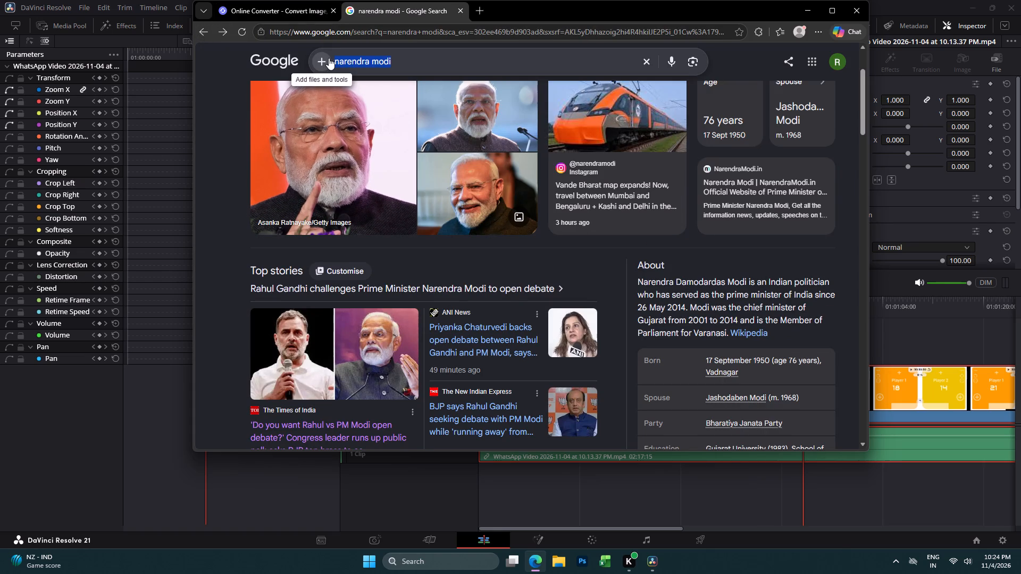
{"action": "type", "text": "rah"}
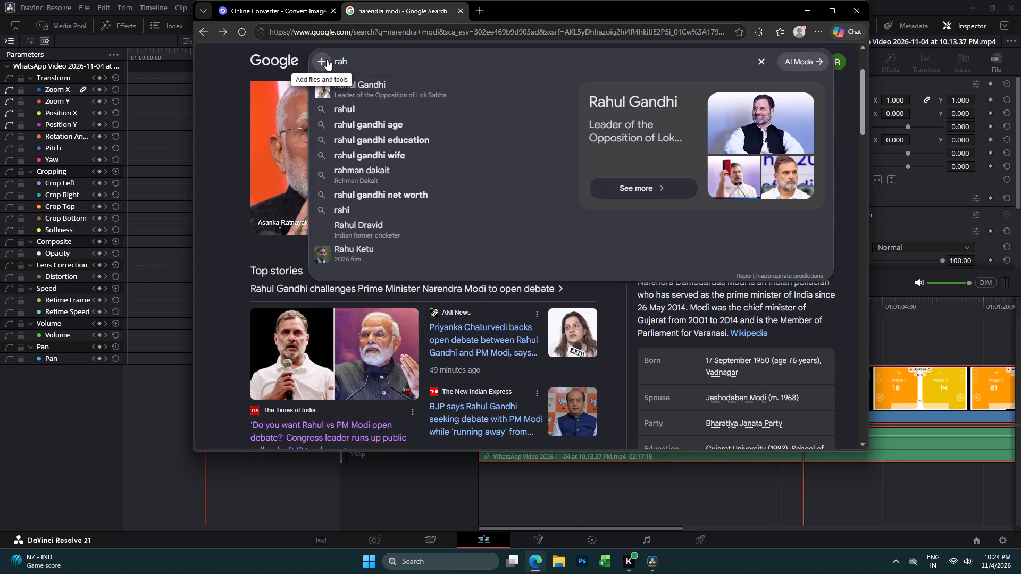
{"action": "left_click", "coordinate": [388, 90]}
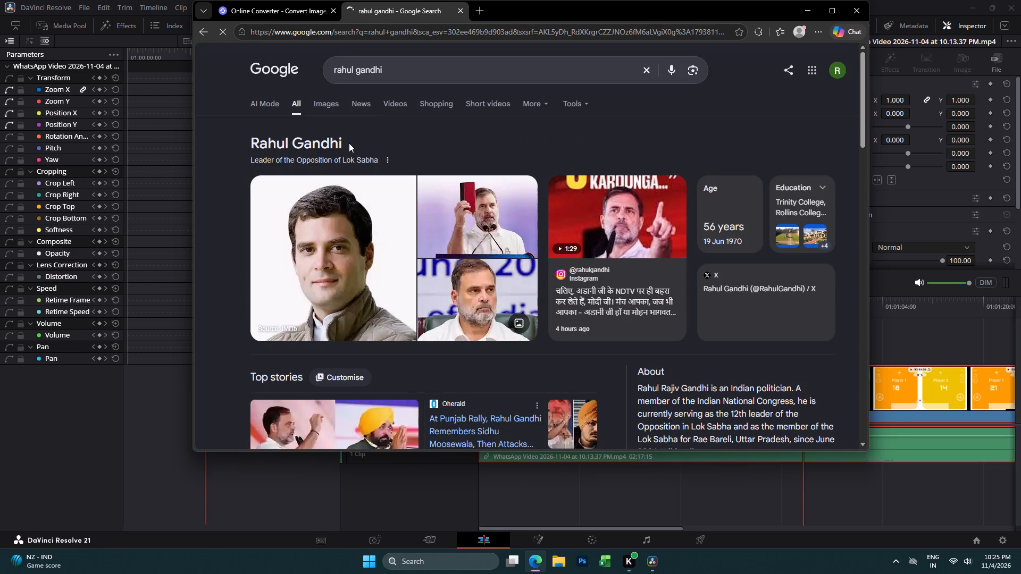
{"action": "scroll", "coordinate": [349, 143], "scroll_direction": "down", "scroll_amount": 3}
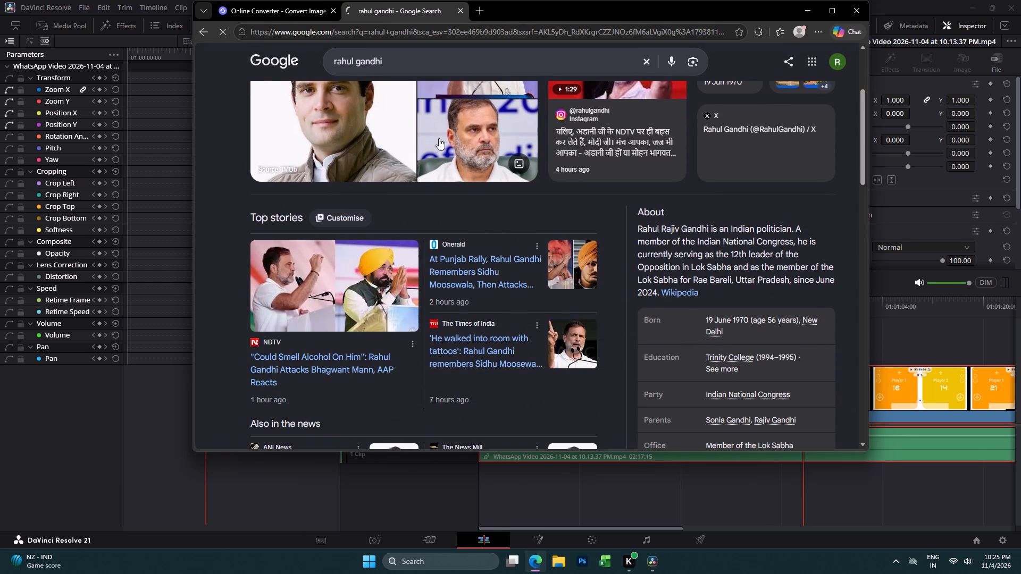
Preview the Indian National Congress photo in the Rahul Gandhi results and save it to Downloads as the JPEG "images".
{"action": "left_click", "coordinate": [446, 138]}
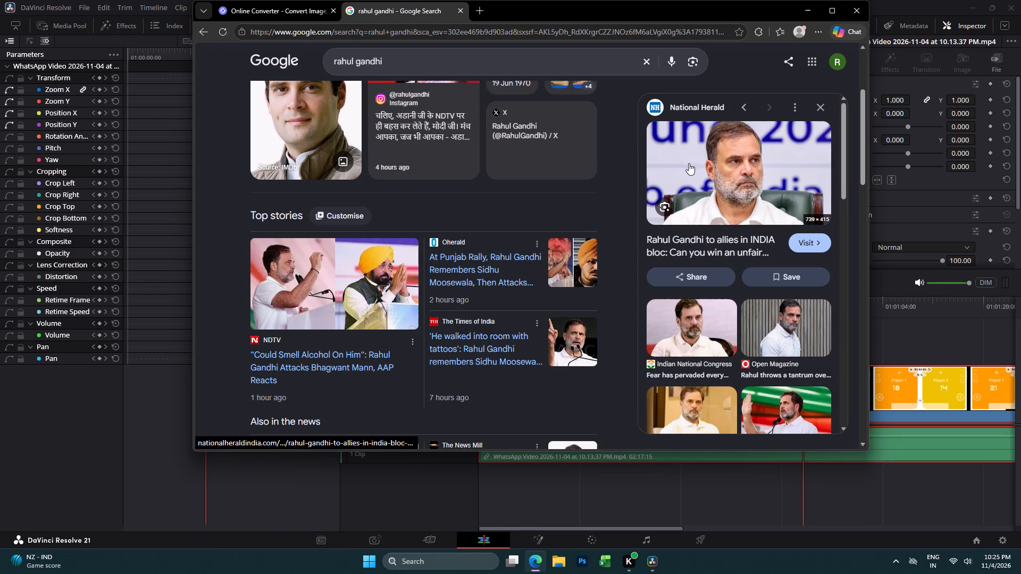
{"action": "double_click", "coordinate": [660, 314]}
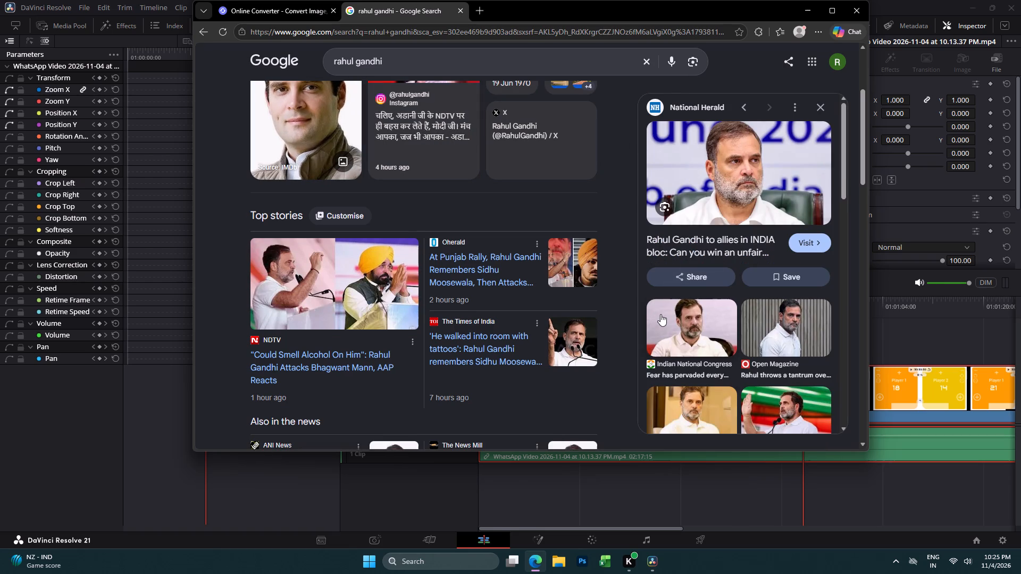
{"action": "right_click", "coordinate": [725, 192]}
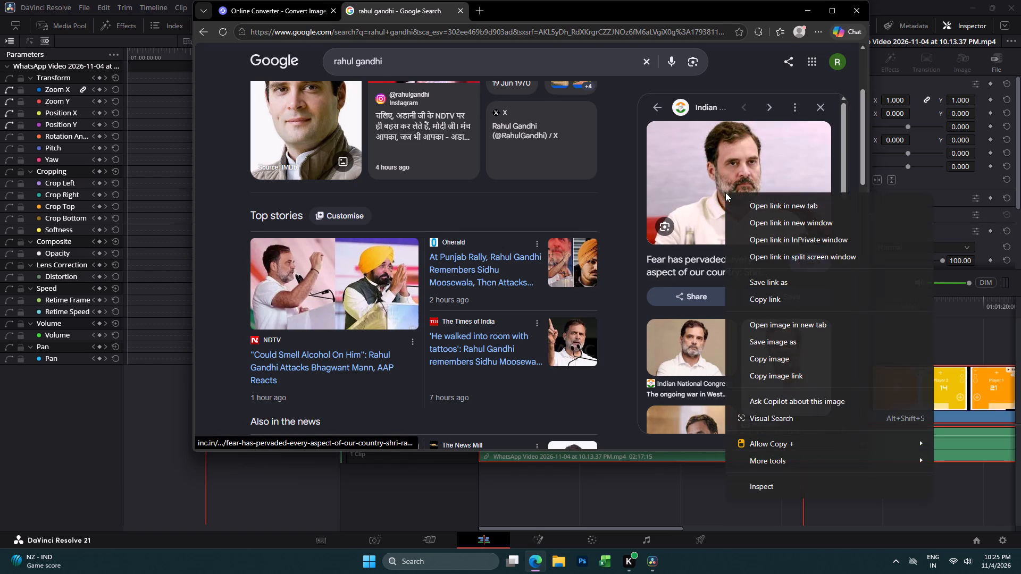
{"action": "double_click", "coordinate": [755, 340]}
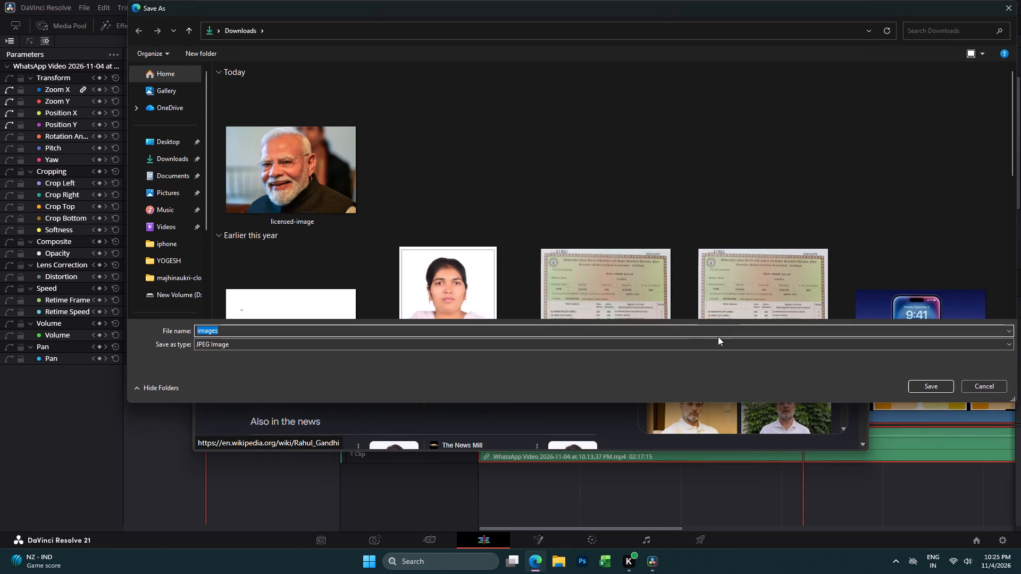
{"action": "left_click", "coordinate": [917, 387]}
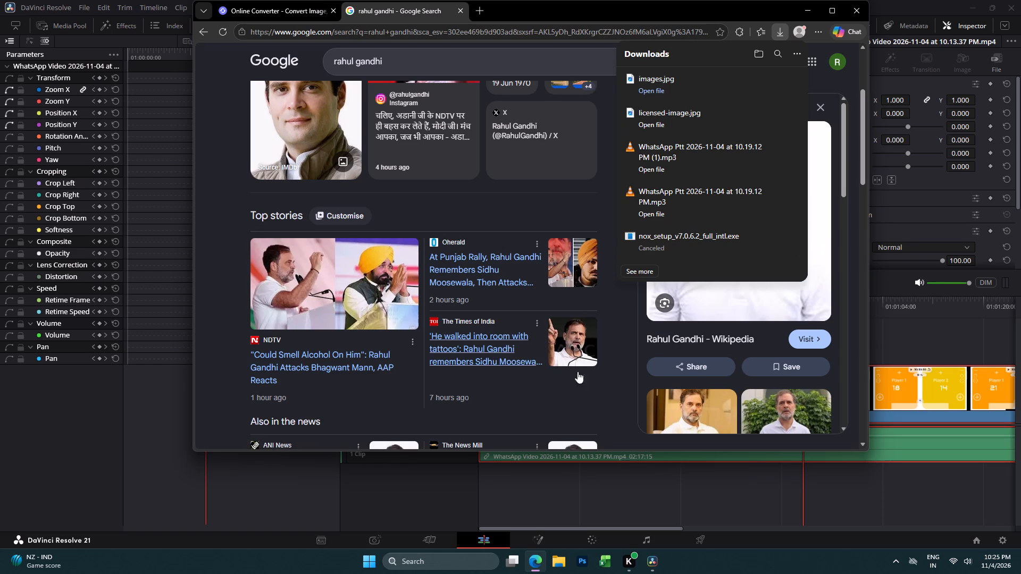
Switch to DaVinci Resolve and import the photos "images" and "licensed-image" from Downloads into the media pool on the Cut page.
{"action": "left_click", "coordinate": [536, 492]}
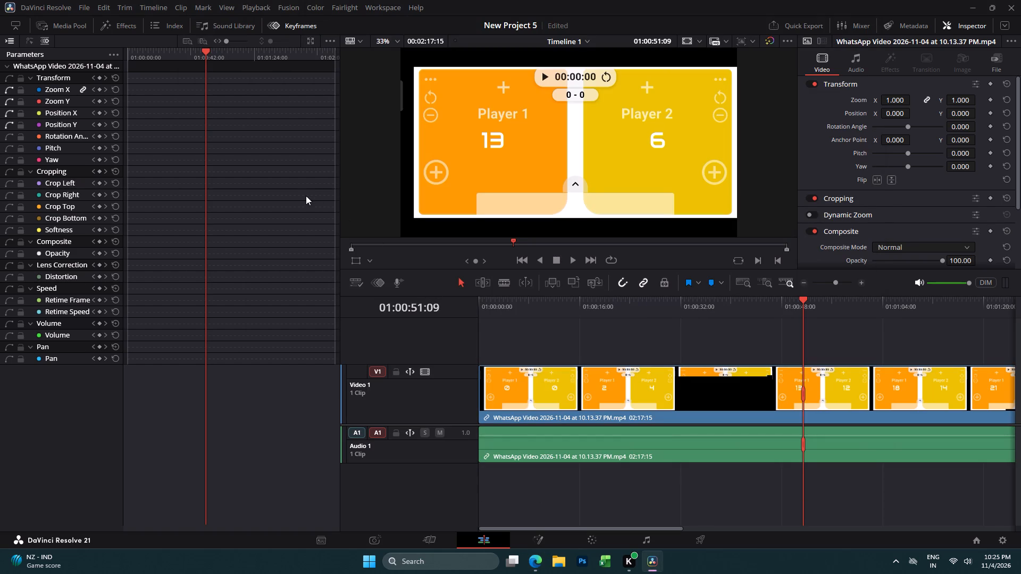
{"action": "left_click", "coordinate": [61, 26]}
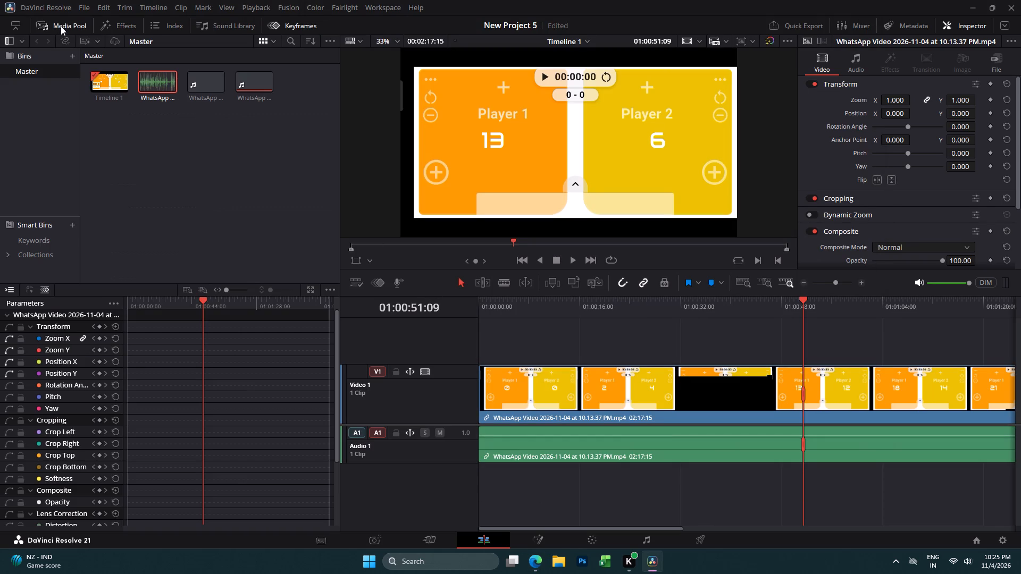
{"action": "left_click", "coordinate": [22, 40]}
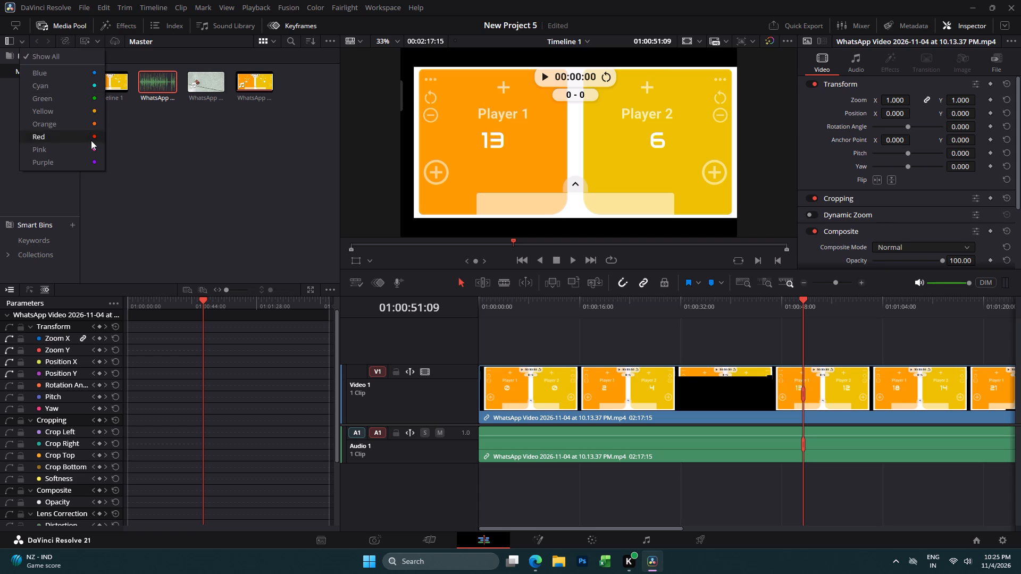
{"action": "left_click", "coordinate": [429, 539]}
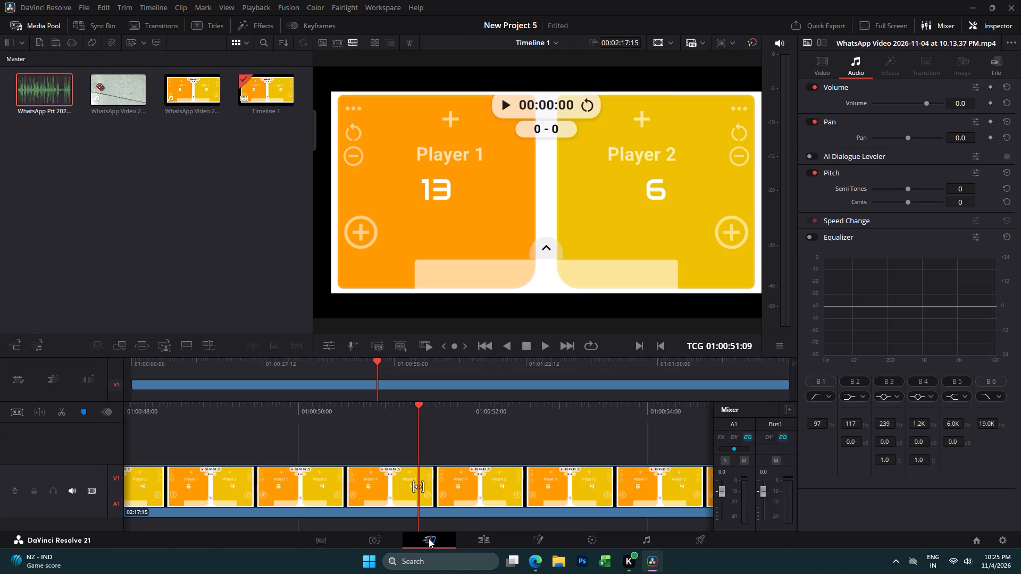
{"action": "double_click", "coordinate": [38, 44]}
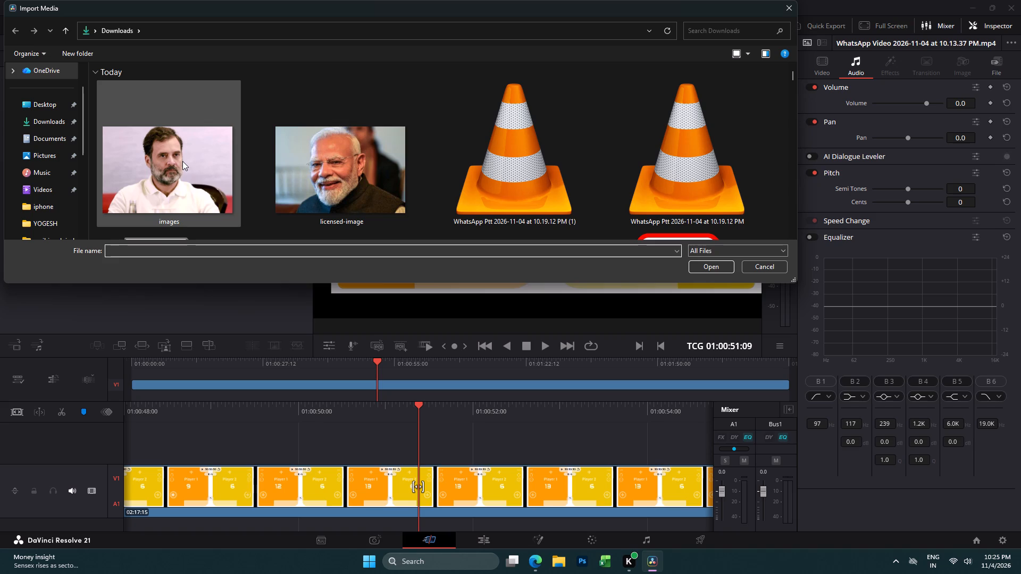
{"action": "left_click", "coordinate": [182, 161]}
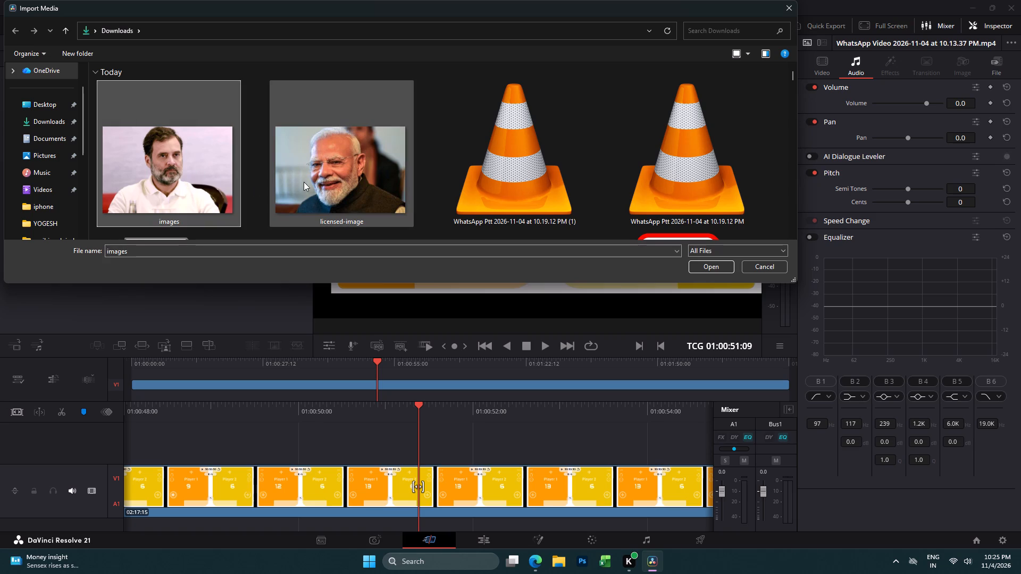
{"action": "left_click", "coordinate": [305, 181], "text": "shift"}
{"action": "left_click", "coordinate": [708, 269]}
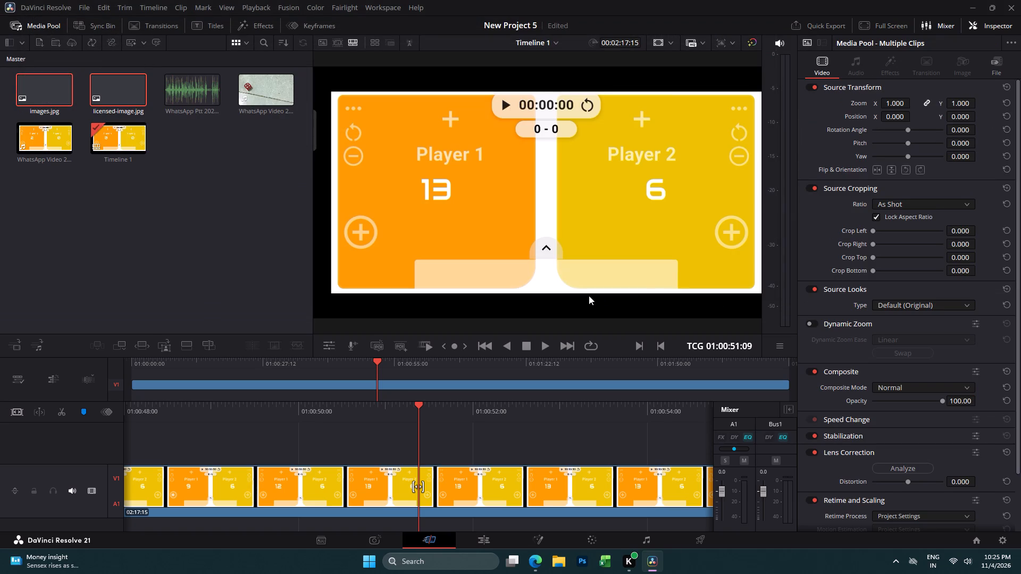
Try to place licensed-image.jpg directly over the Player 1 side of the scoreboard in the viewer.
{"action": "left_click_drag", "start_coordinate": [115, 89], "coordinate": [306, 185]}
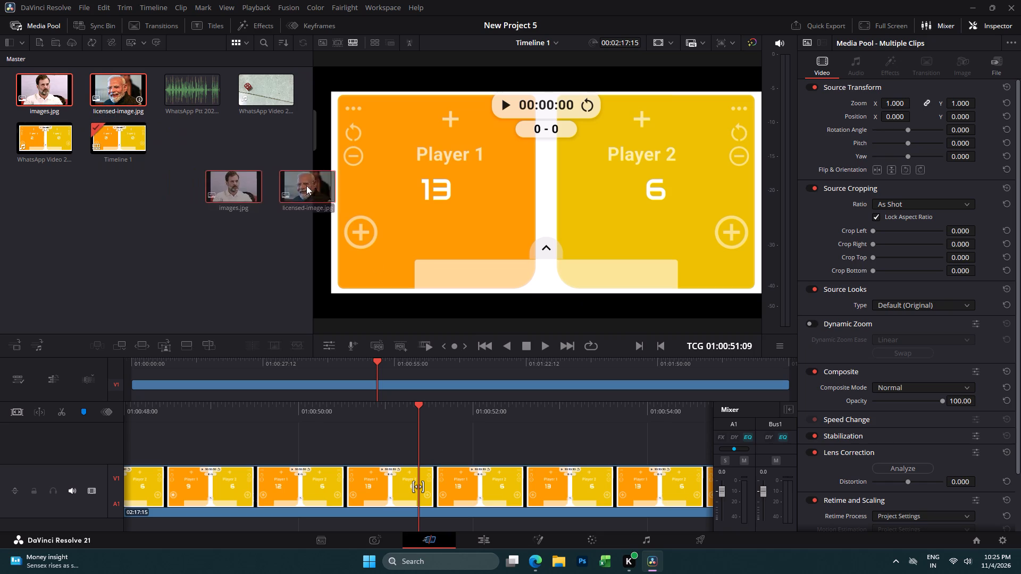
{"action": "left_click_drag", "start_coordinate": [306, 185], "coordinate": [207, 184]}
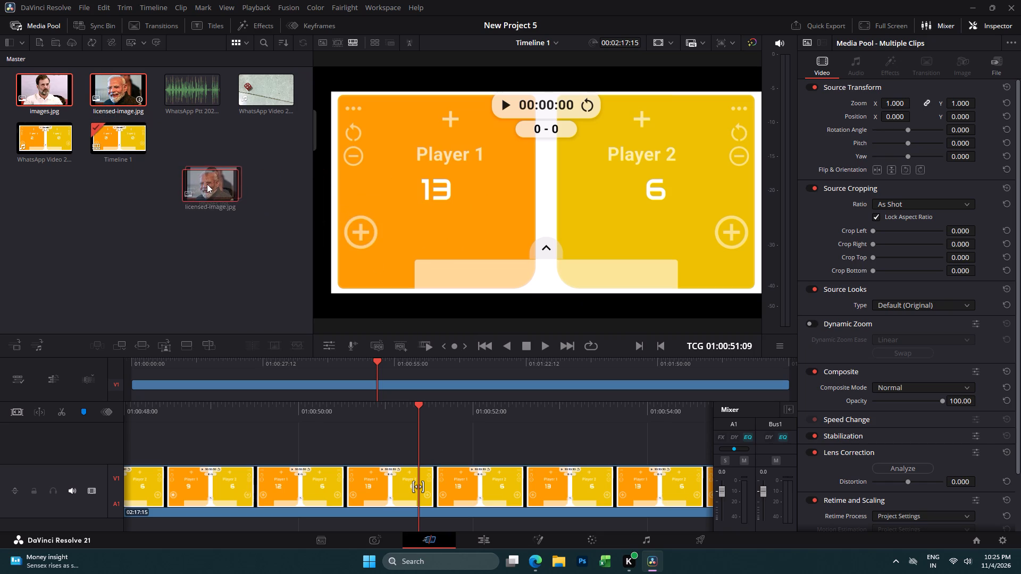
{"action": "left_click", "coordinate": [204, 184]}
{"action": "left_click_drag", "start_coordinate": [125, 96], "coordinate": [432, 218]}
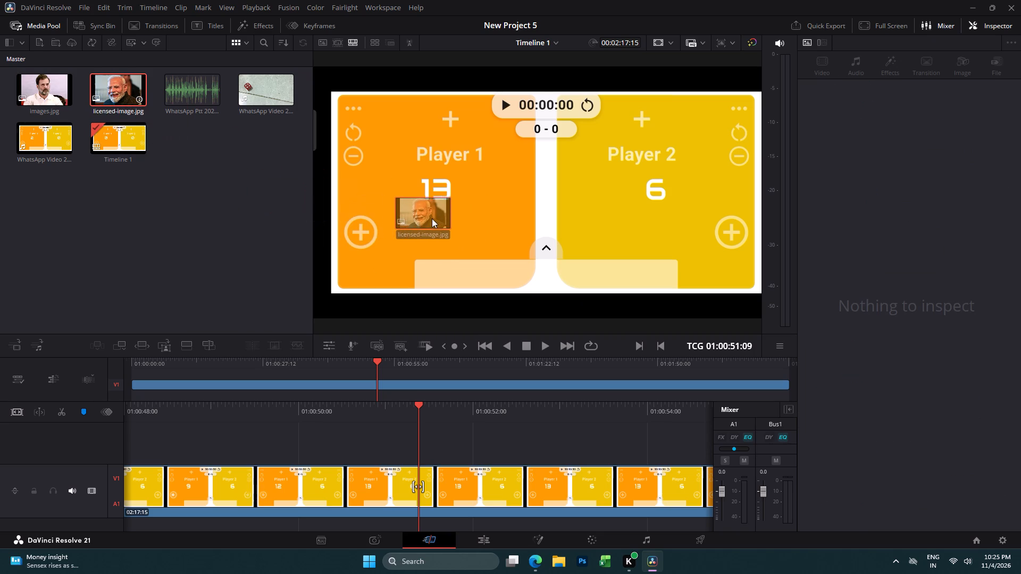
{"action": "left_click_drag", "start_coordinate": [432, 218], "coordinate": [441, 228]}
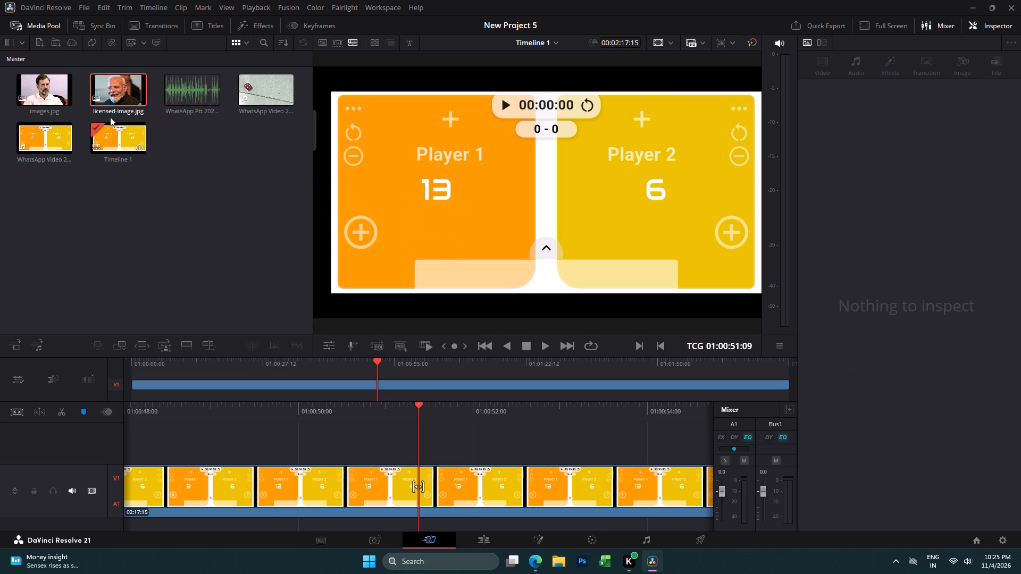
Add licensed-image.jpg to a new V2 track above the scoreboard clip and shift it about half a second earlier.
{"action": "left_click_drag", "start_coordinate": [116, 92], "coordinate": [171, 417]}
{"action": "left_click", "coordinate": [171, 417]}
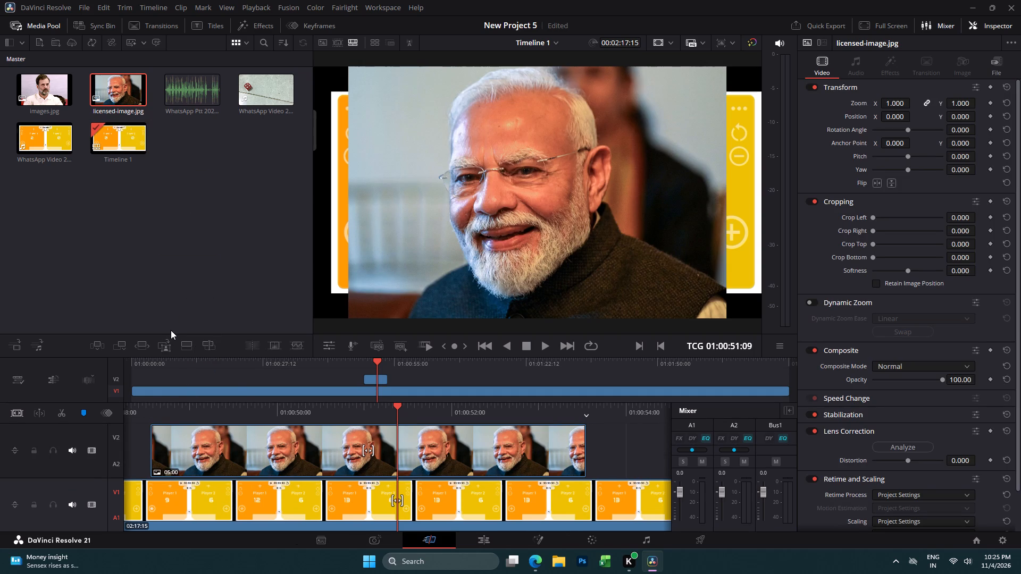
{"action": "left_click_drag", "start_coordinate": [318, 449], "coordinate": [290, 445]}
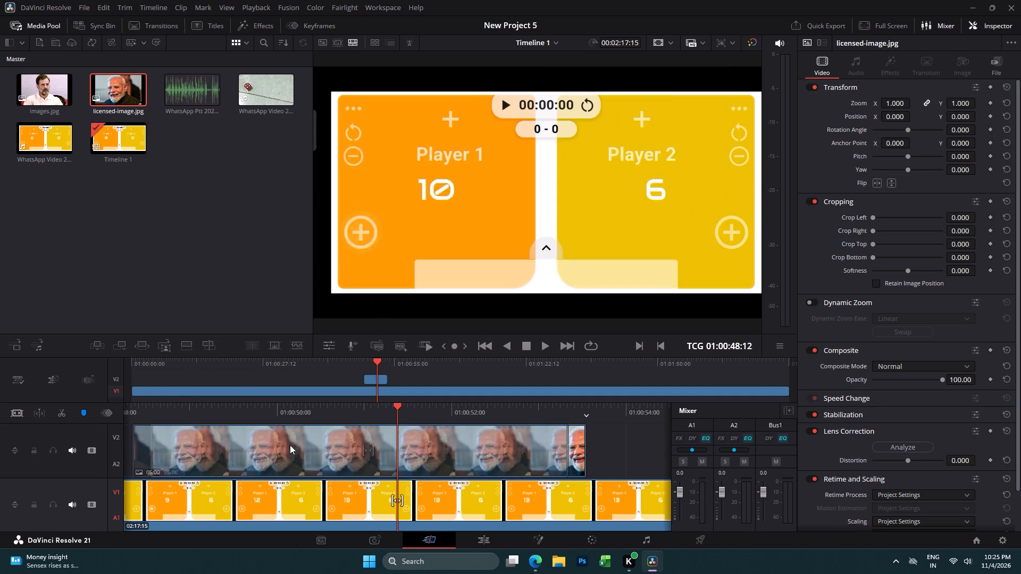
{"action": "left_click_drag", "start_coordinate": [290, 445], "coordinate": [264, 442]}
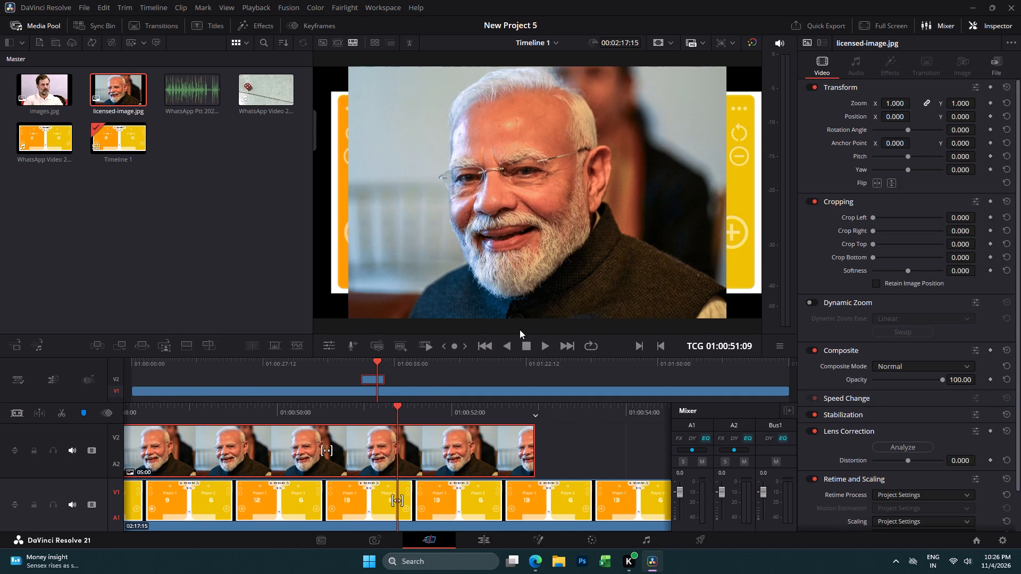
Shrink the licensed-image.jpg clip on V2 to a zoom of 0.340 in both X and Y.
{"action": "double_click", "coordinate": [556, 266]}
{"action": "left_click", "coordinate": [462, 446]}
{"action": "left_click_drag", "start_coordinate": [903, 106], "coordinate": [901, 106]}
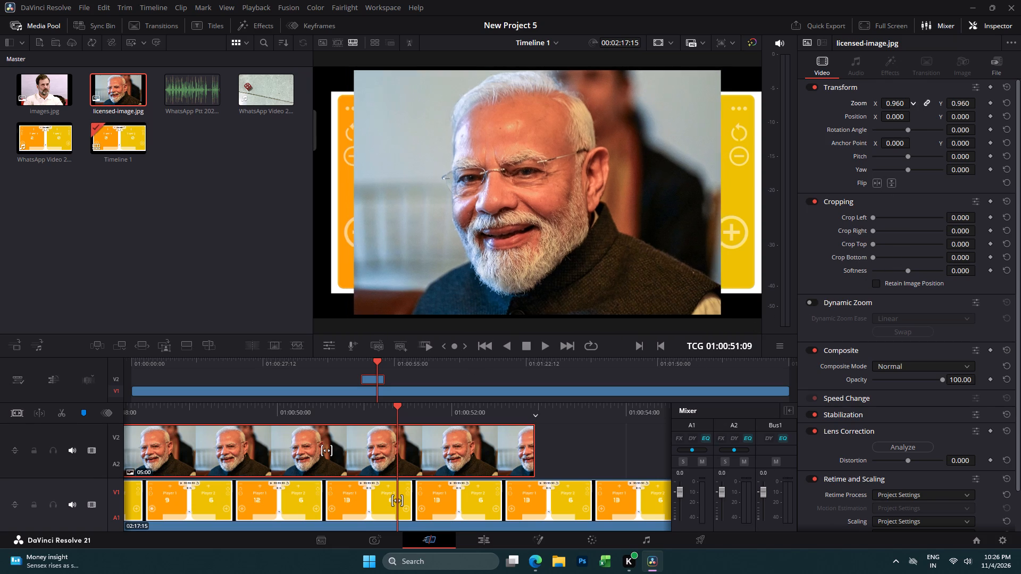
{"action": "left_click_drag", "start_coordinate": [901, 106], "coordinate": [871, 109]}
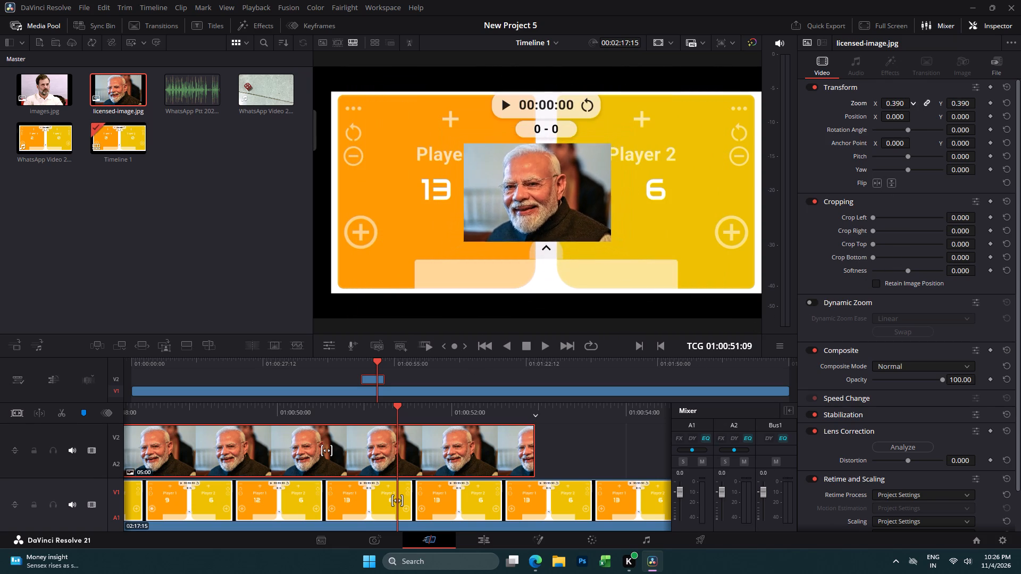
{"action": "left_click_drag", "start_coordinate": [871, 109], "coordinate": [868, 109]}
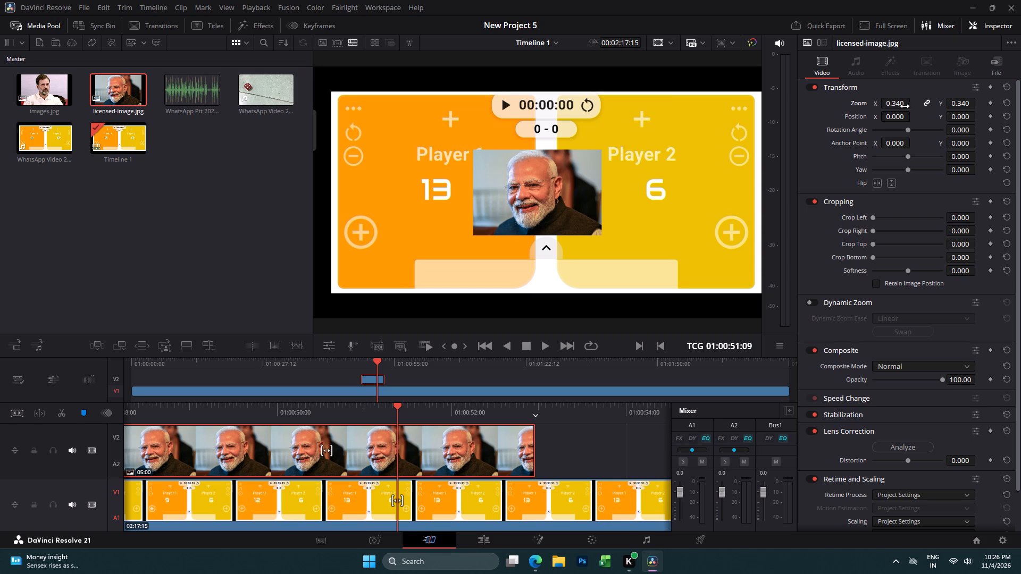
Move the photo onto the Player 1 side of the scoreboard by setting its Position X to -384.
{"action": "left_click", "coordinate": [955, 118]}
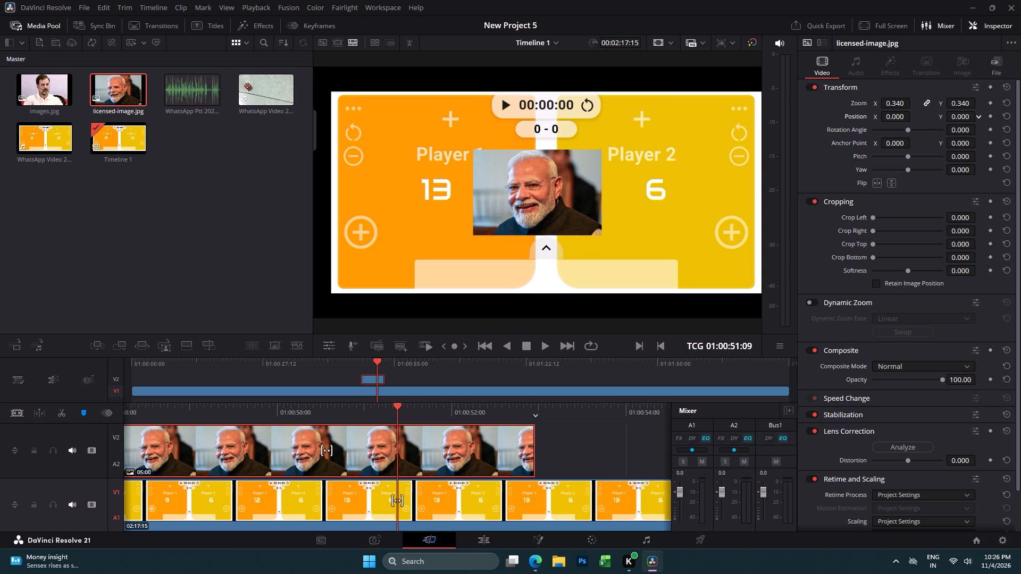
{"action": "left_click", "coordinate": [955, 118]}
{"action": "left_click_drag", "start_coordinate": [902, 116], "coordinate": [889, 119]}
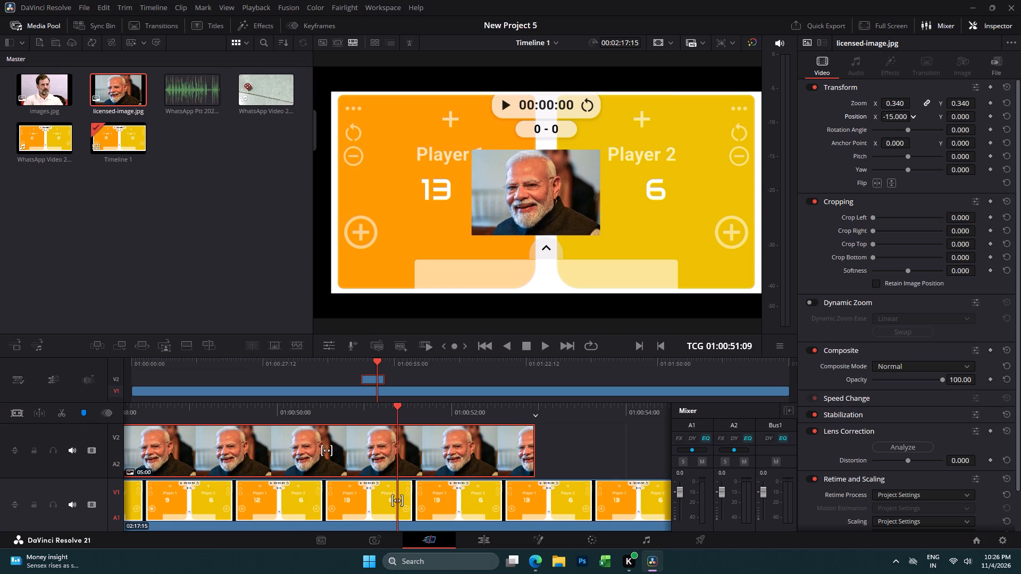
{"action": "left_click_drag", "start_coordinate": [889, 119], "coordinate": [706, 158]}
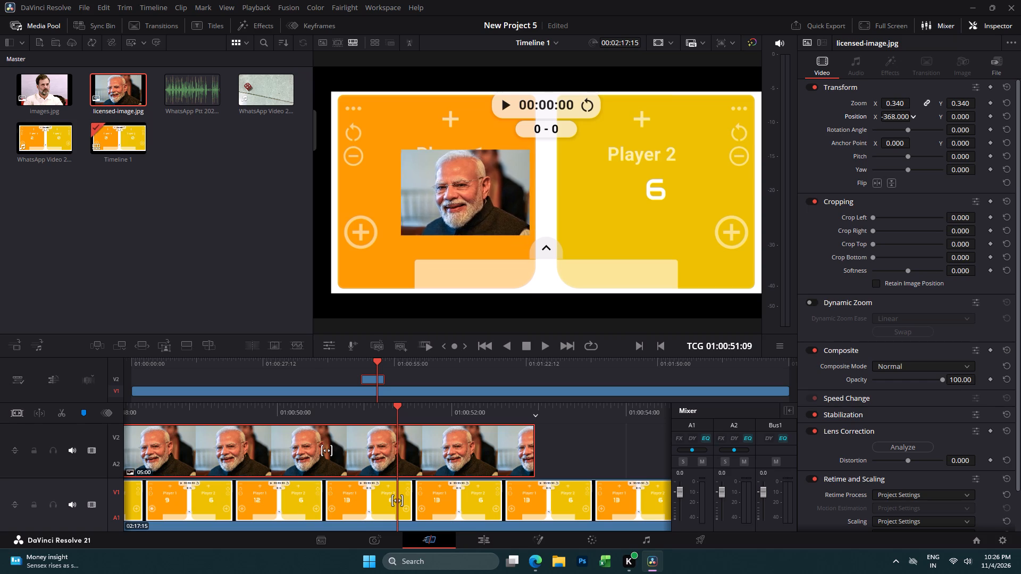
{"action": "left_click_drag", "start_coordinate": [706, 158], "coordinate": [698, 157]}
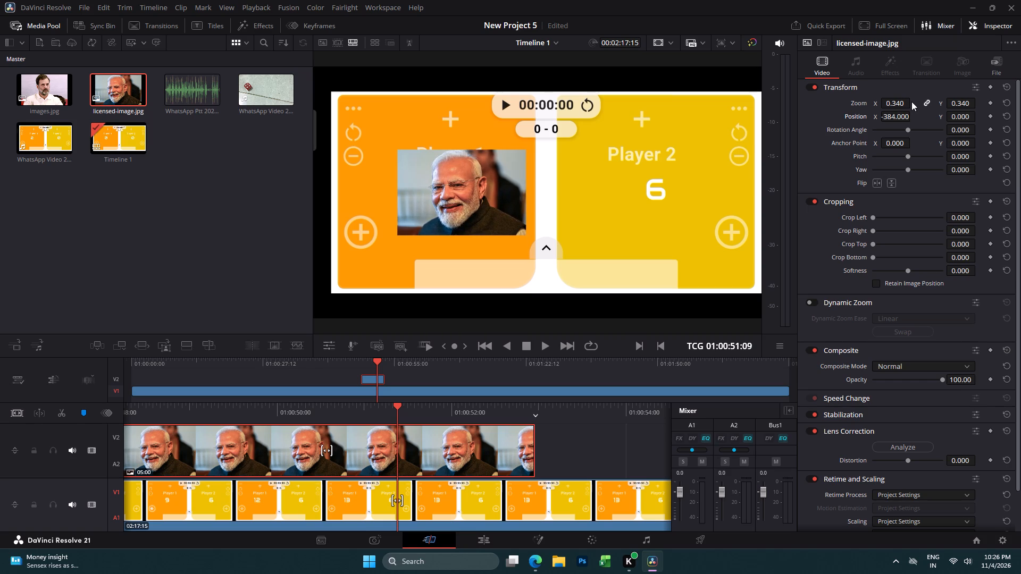
Reduce the photo's zoom to 0.200 in both X and Y.
{"action": "left_click_drag", "start_coordinate": [902, 104], "coordinate": [891, 105]}
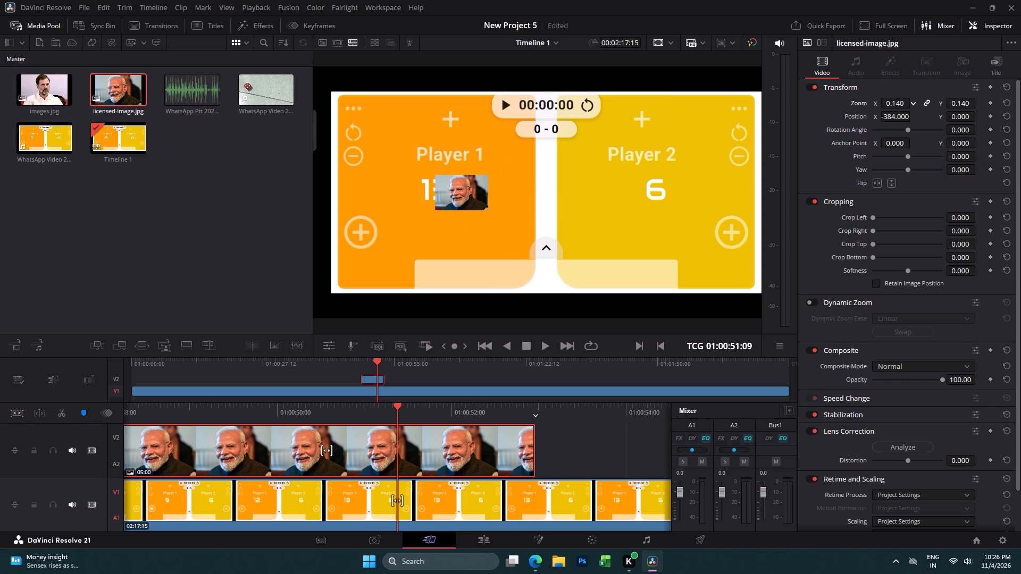
{"action": "left_click_drag", "start_coordinate": [891, 105], "coordinate": [894, 105]}
{"action": "left_click", "coordinate": [902, 104]}
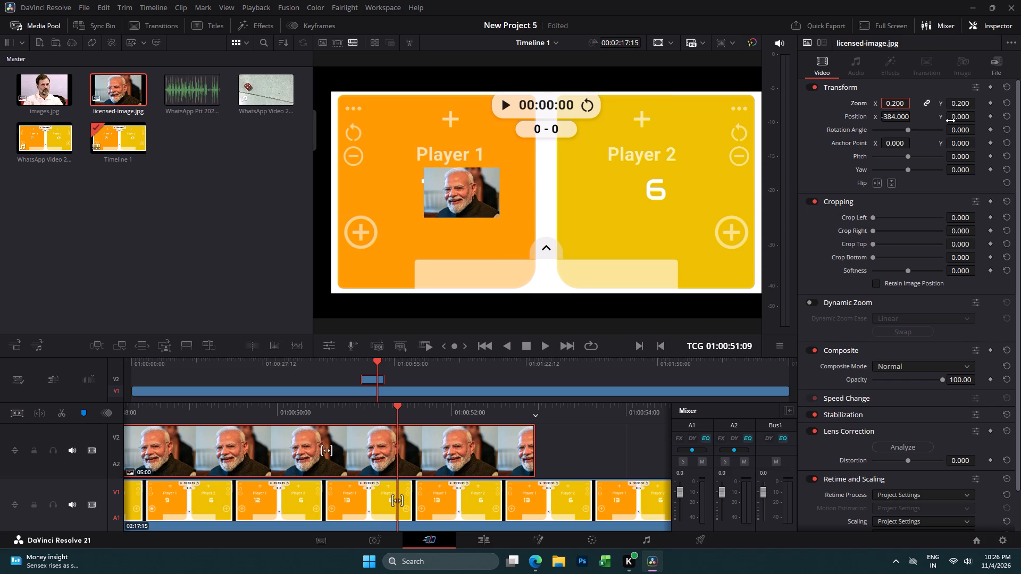
Lower licensed-image.jpg below the Player 1 score with Position Y at -186 and enlarge it to a 0.250 zoom.
{"action": "left_click_drag", "start_coordinate": [952, 117], "coordinate": [899, 116]}
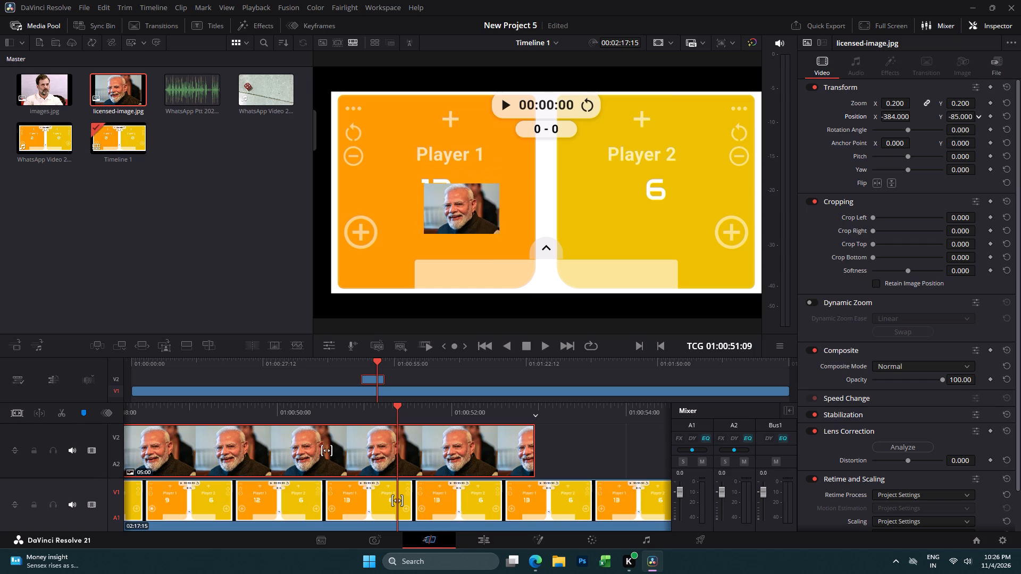
{"action": "left_click_drag", "start_coordinate": [899, 116], "coordinate": [853, 120]}
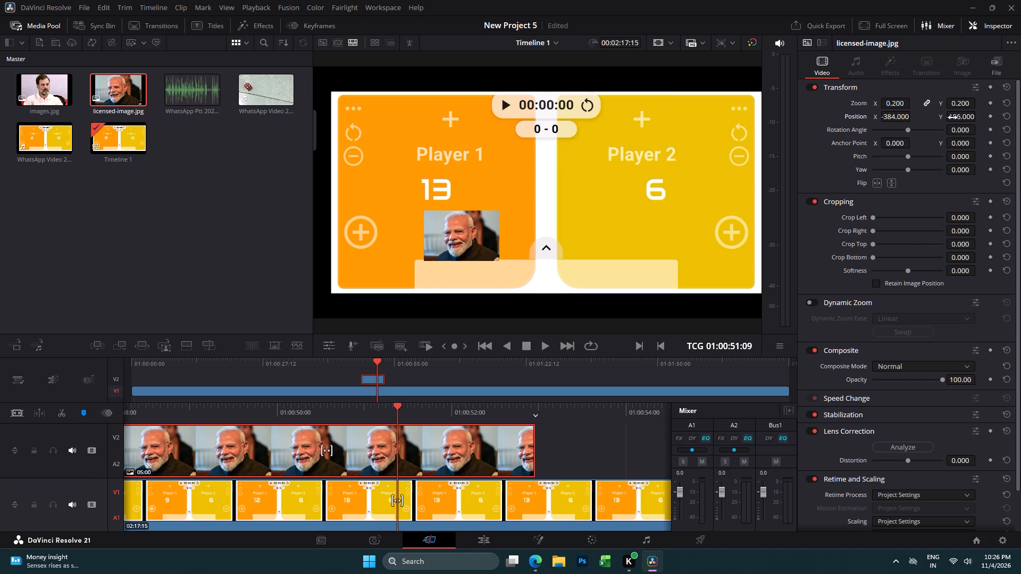
{"action": "left_click", "coordinate": [897, 105]}
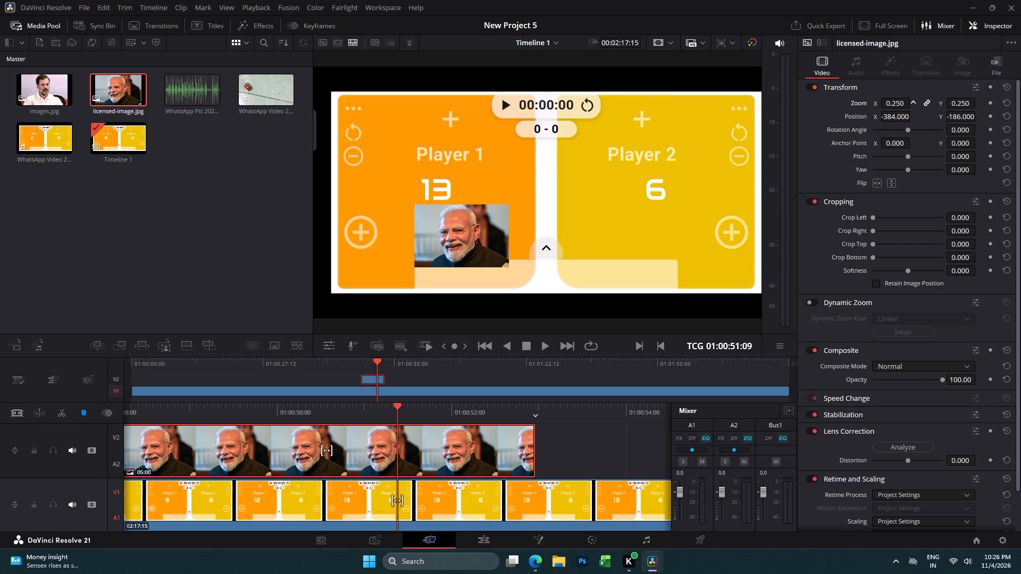
{"action": "left_click", "coordinate": [962, 117]}
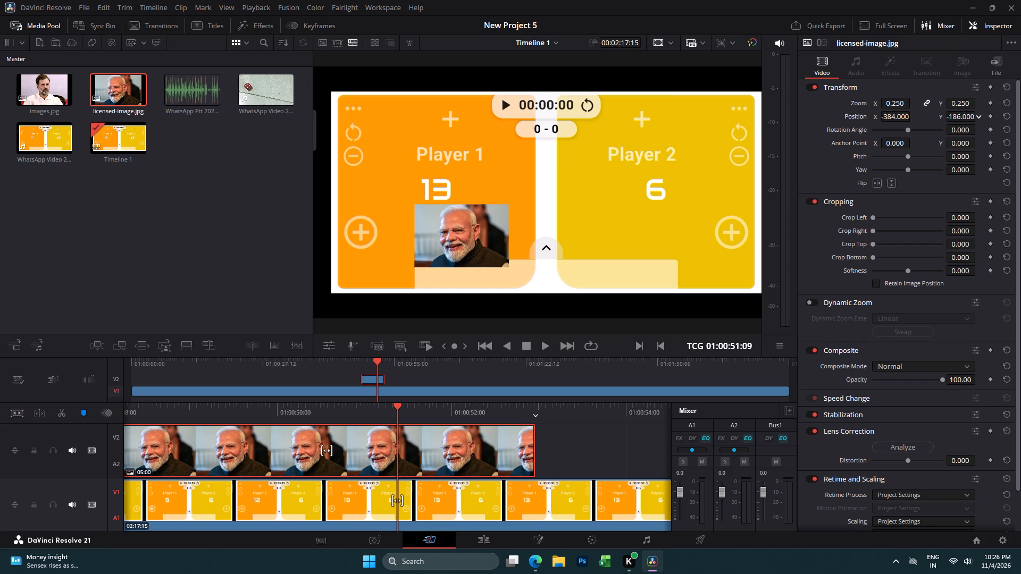
{"action": "left_click", "coordinate": [962, 117]}
Set the Position X of licensed-image.jpg to -470.
{"action": "left_click_drag", "start_coordinate": [897, 116], "coordinate": [910, 116]}
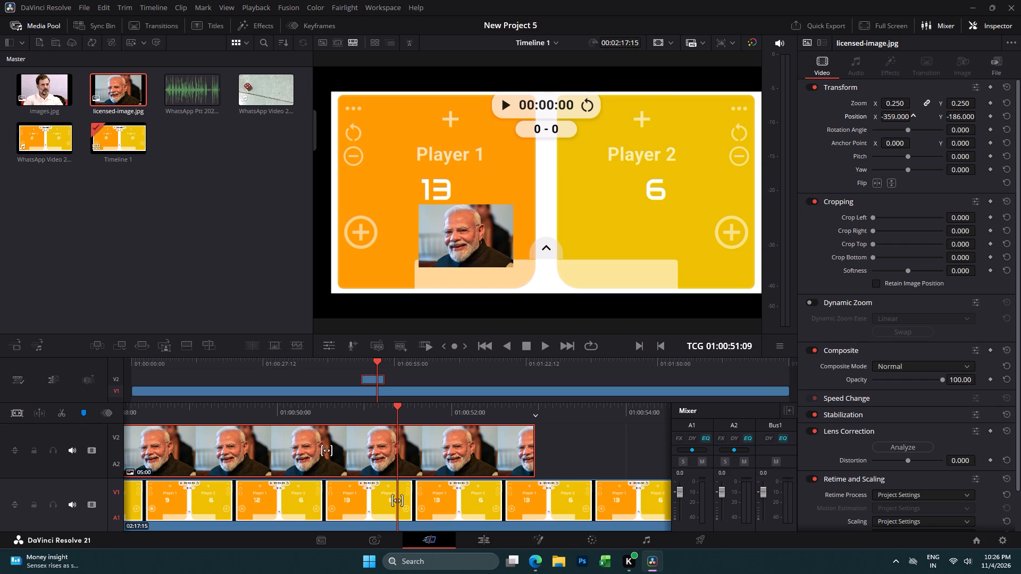
{"action": "left_click_drag", "start_coordinate": [910, 116], "coordinate": [862, 115]}
{"action": "left_click", "coordinate": [897, 116]}
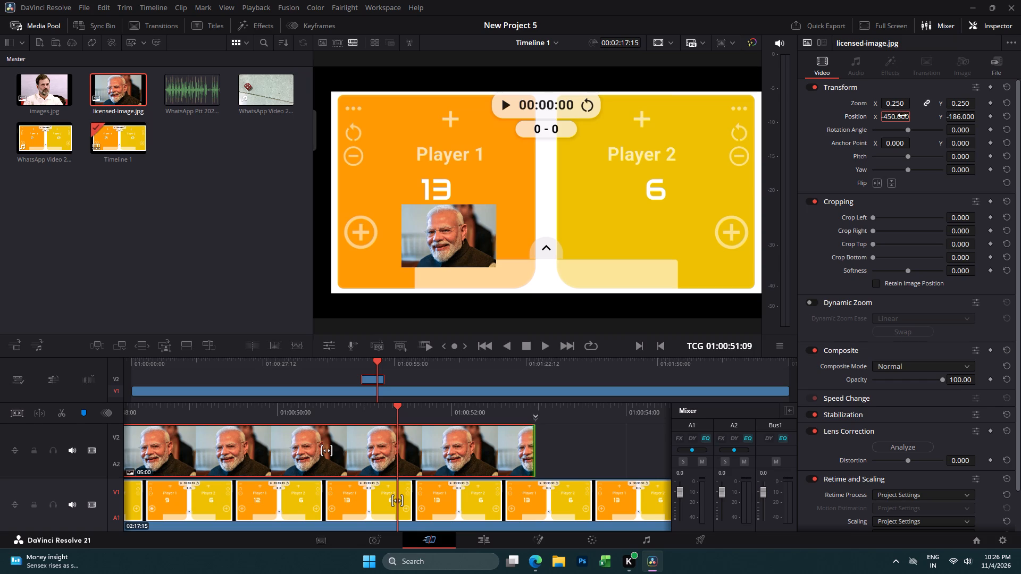
{"action": "left_click_drag", "start_coordinate": [902, 116], "coordinate": [891, 119]}
{"action": "left_click", "coordinate": [902, 116]}
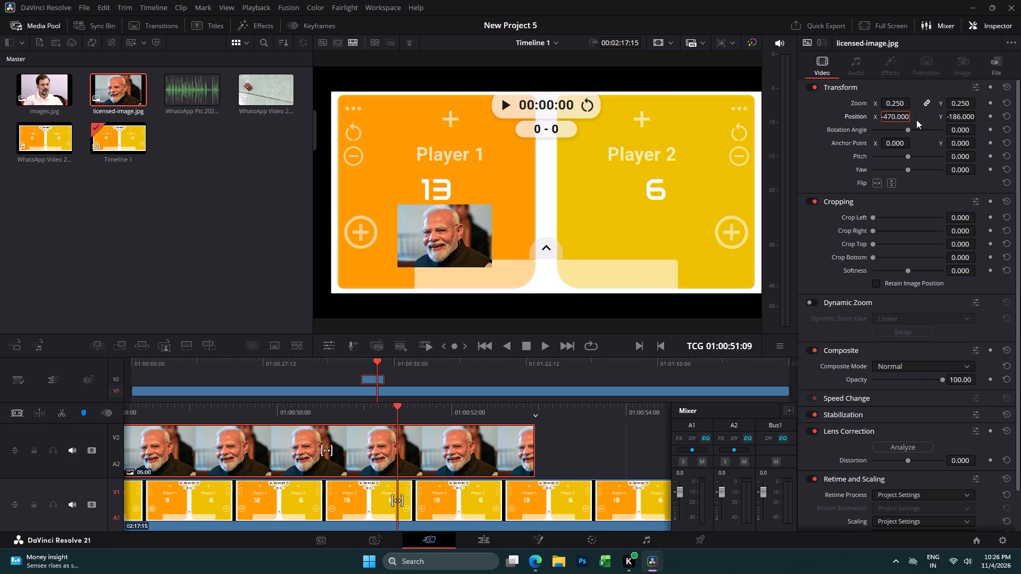
Add images.jpg to a new V3 track above licensed-image.jpg and shift it about half a second earlier.
{"action": "left_click", "coordinate": [36, 90]}
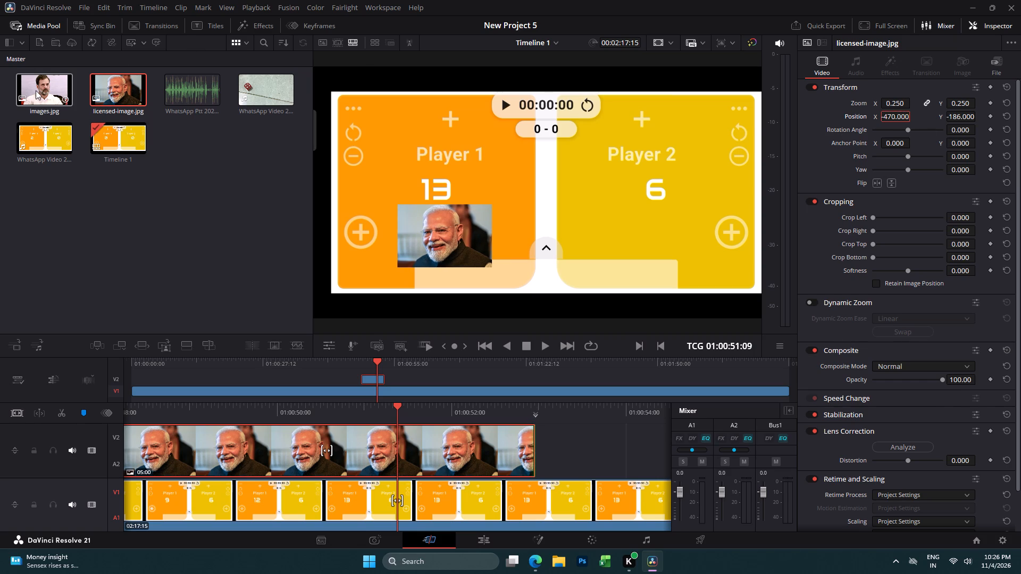
{"action": "left_click_drag", "start_coordinate": [33, 87], "coordinate": [145, 407]}
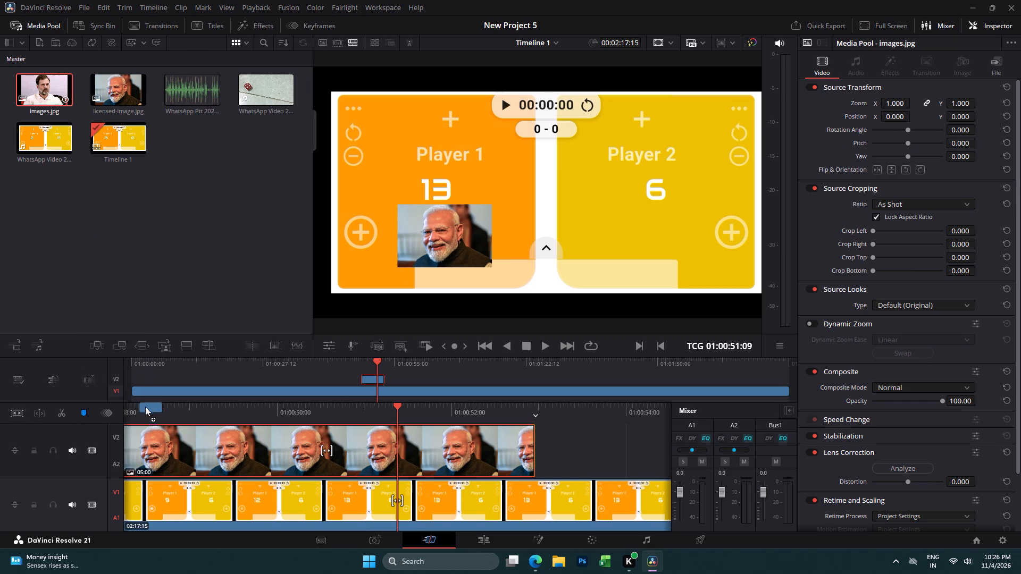
{"action": "left_click_drag", "start_coordinate": [145, 407], "coordinate": [149, 408]}
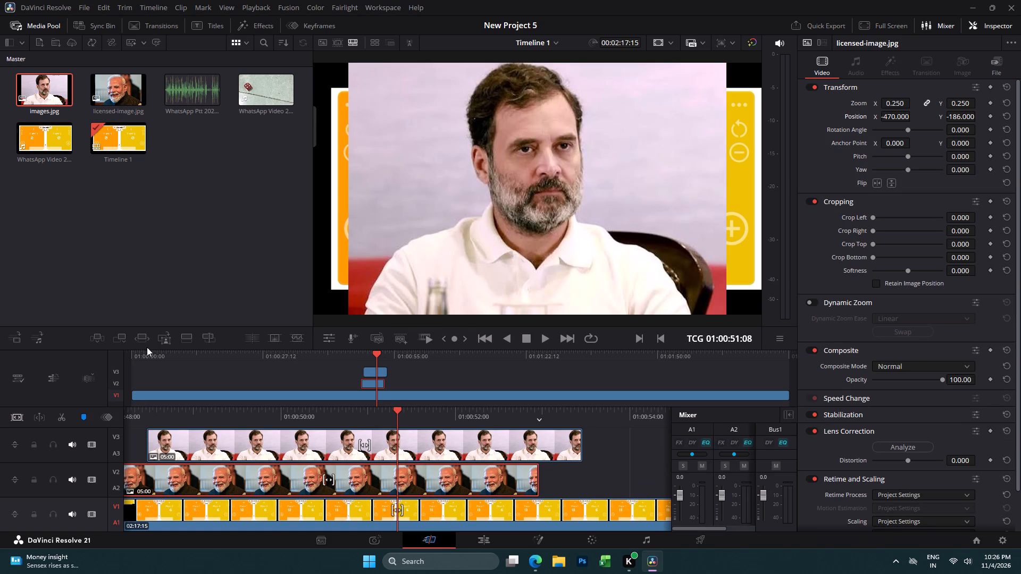
{"action": "left_click_drag", "start_coordinate": [267, 445], "coordinate": [228, 446]}
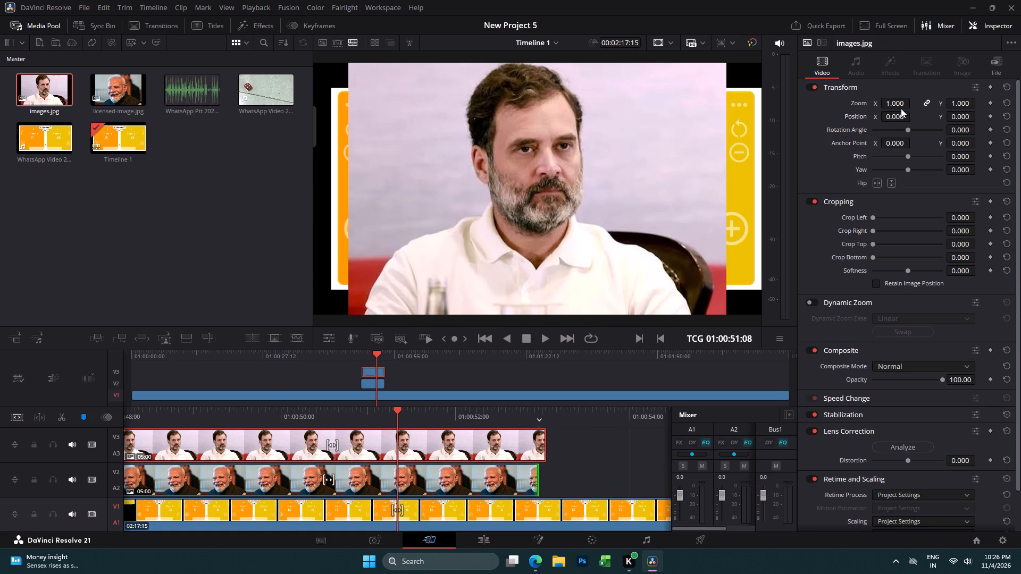
Shrink the images.jpg clip on V3 to a zoom of 0.250 in both X and Y.
{"action": "left_click_drag", "start_coordinate": [902, 104], "coordinate": [856, 108]}
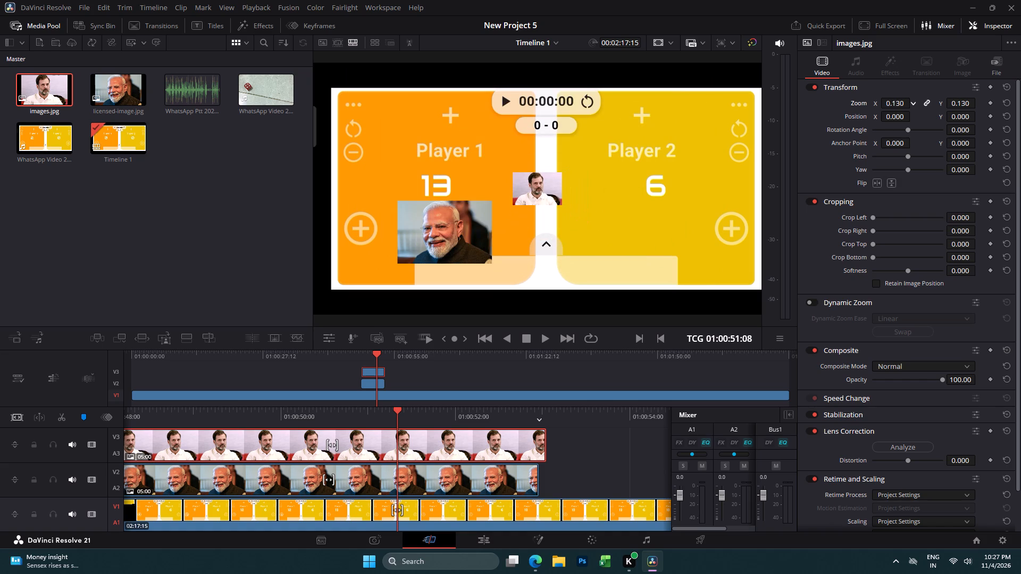
{"action": "left_click_drag", "start_coordinate": [856, 108], "coordinate": [862, 109]}
{"action": "left_click", "coordinate": [902, 104]}
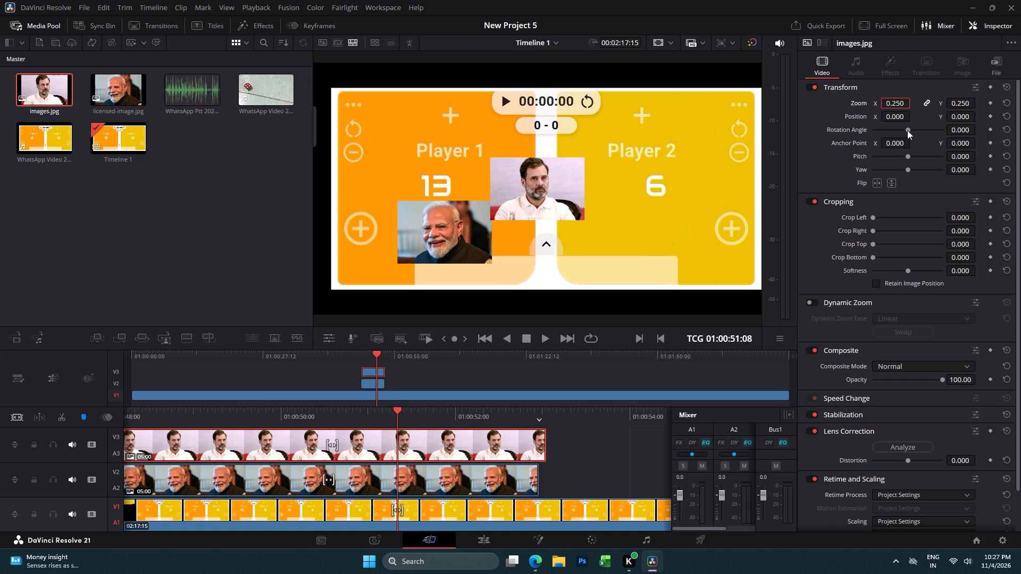
Move images.jpg onto the Player 2 side of the scoreboard with Position X at 620 and Position Y at -186.
{"action": "left_click_drag", "start_coordinate": [955, 117], "coordinate": [917, 115]}
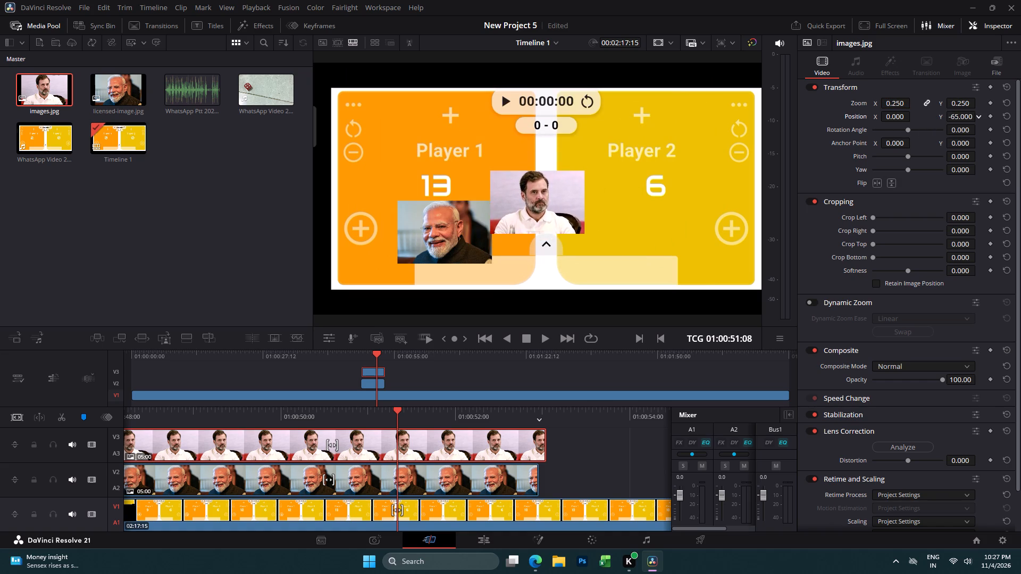
{"action": "left_click_drag", "start_coordinate": [917, 115], "coordinate": [856, 112]}
{"action": "left_click", "coordinate": [955, 117]}
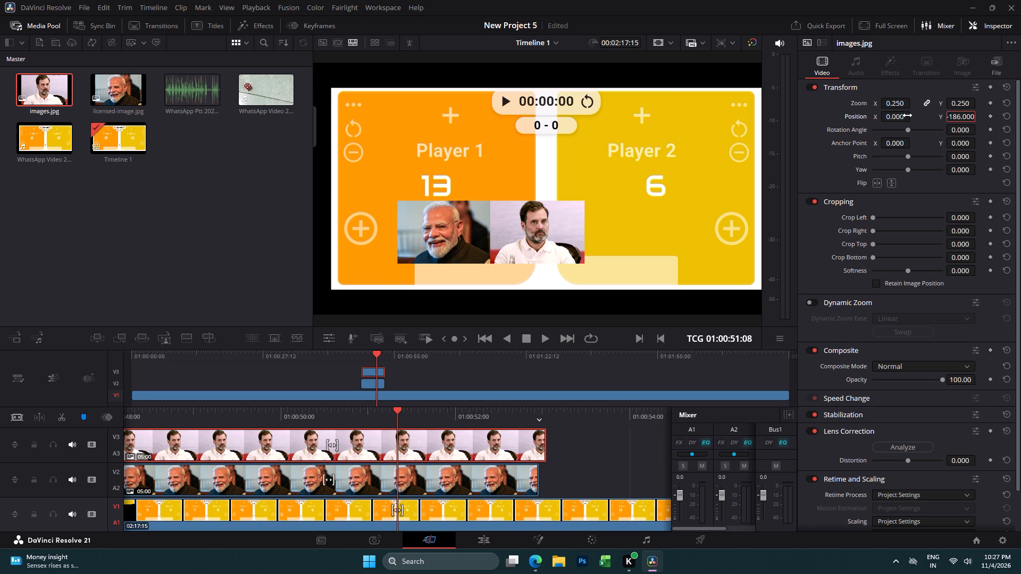
{"action": "left_click_drag", "start_coordinate": [905, 117], "coordinate": [532, 288]}
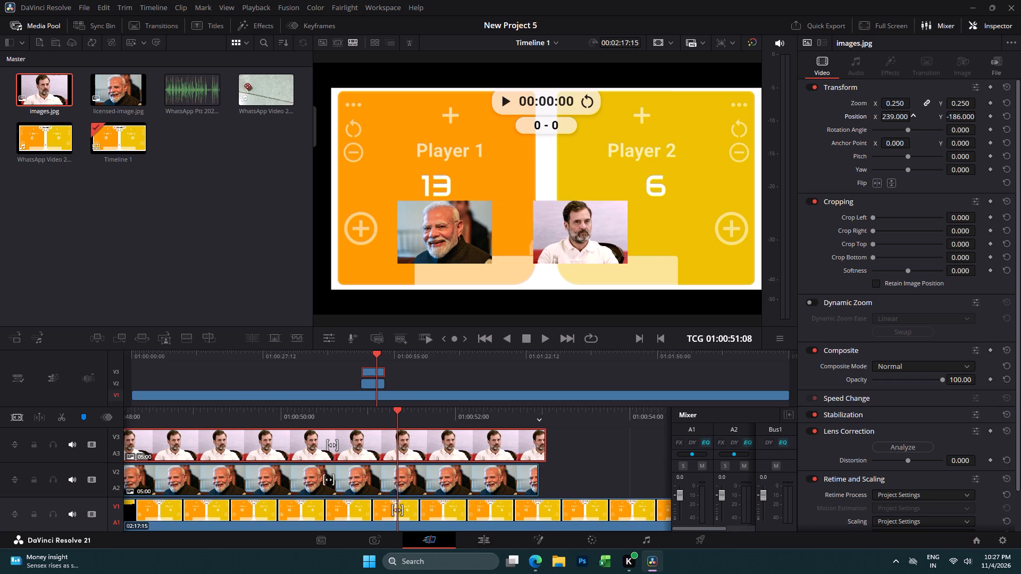
{"action": "left_click_drag", "start_coordinate": [532, 288], "coordinate": [704, 293]}
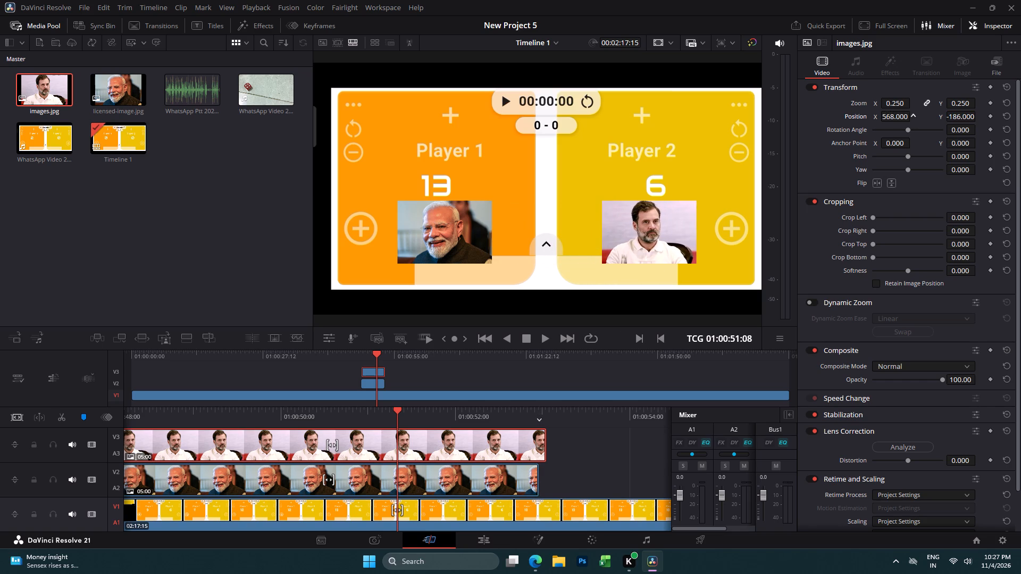
{"action": "left_click_drag", "start_coordinate": [704, 293], "coordinate": [731, 296]}
{"action": "left_click", "coordinate": [905, 117]}
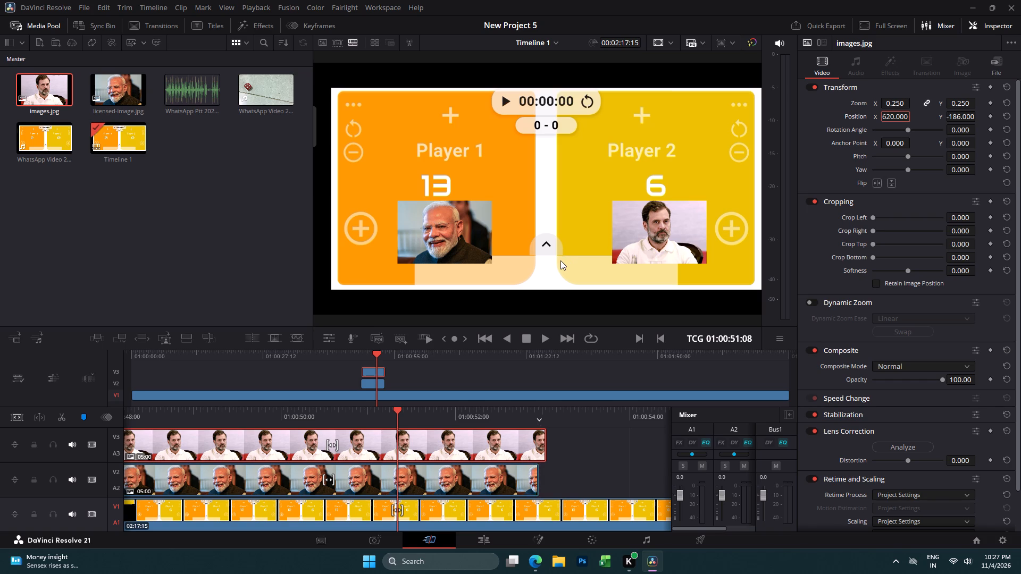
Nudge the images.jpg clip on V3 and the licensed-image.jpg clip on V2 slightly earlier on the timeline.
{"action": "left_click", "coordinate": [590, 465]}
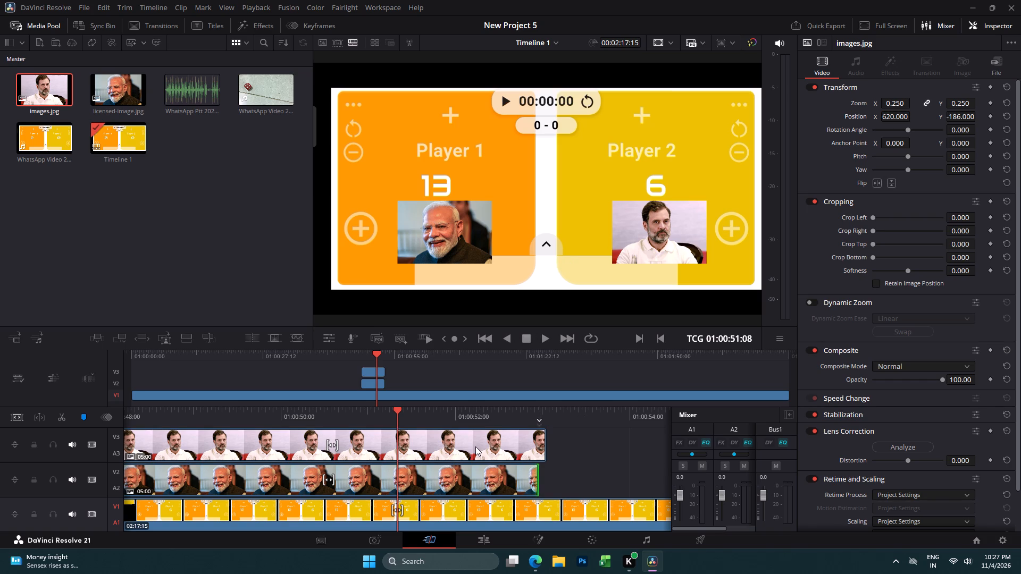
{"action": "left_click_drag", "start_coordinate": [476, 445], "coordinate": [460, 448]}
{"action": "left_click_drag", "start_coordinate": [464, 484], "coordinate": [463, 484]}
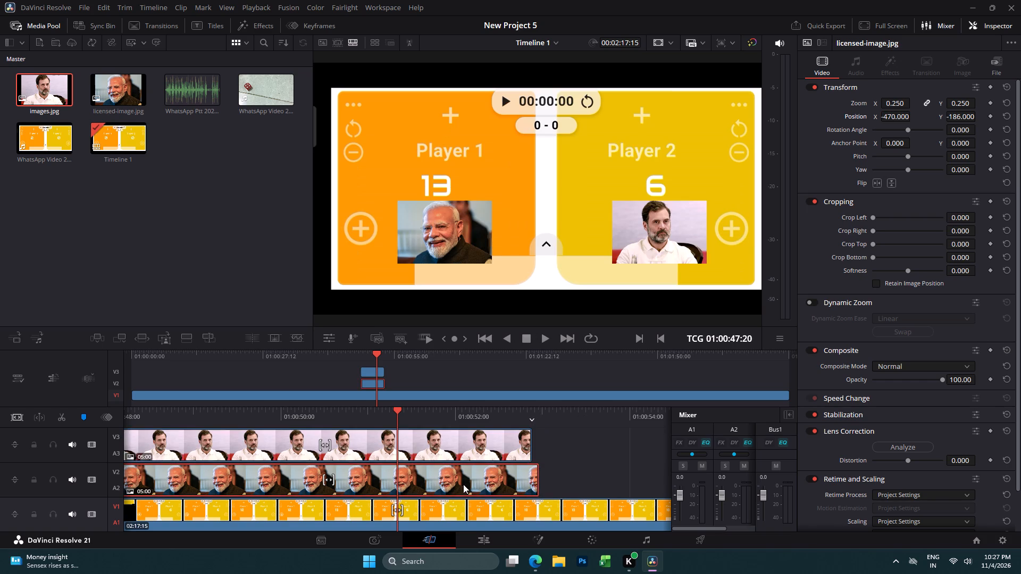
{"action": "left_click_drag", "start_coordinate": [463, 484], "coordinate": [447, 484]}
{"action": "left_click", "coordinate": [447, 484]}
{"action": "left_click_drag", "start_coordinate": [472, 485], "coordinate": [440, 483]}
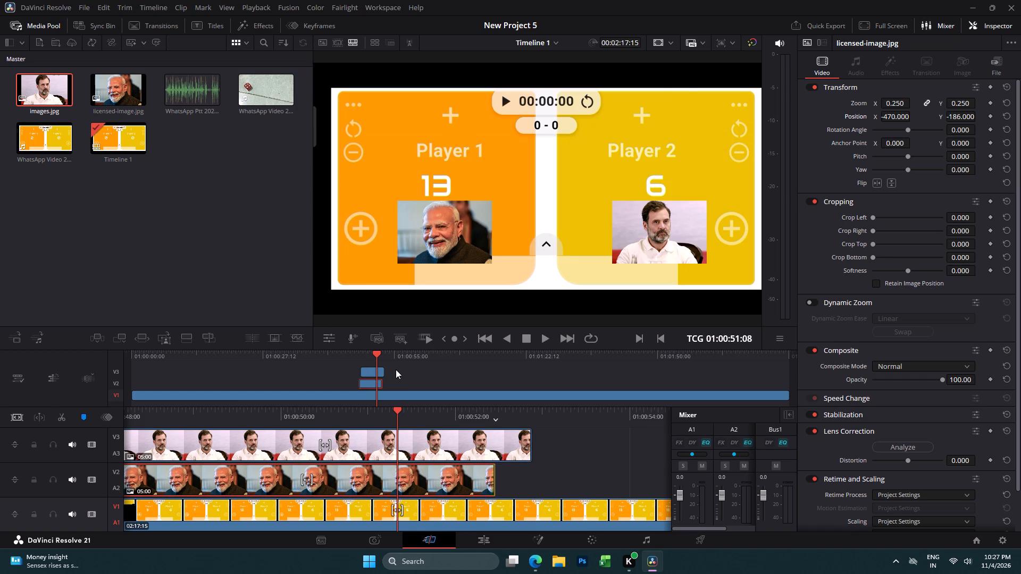
Select both photo clips on V2 and V3 and move them together to the start of the timeline.
{"action": "left_click_drag", "start_coordinate": [394, 368], "coordinate": [374, 385]}
{"action": "left_click_drag", "start_coordinate": [374, 383], "coordinate": [308, 379]}
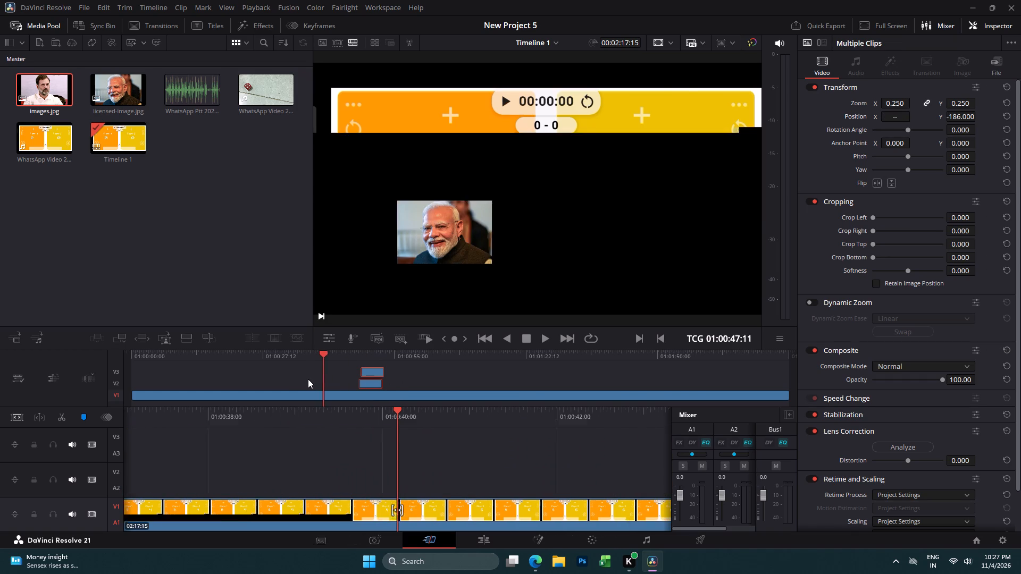
{"action": "left_click_drag", "start_coordinate": [308, 379], "coordinate": [301, 379]}
{"action": "left_click_drag", "start_coordinate": [368, 371], "coordinate": [201, 365]}
{"action": "left_click_drag", "start_coordinate": [200, 370], "coordinate": [186, 368]}
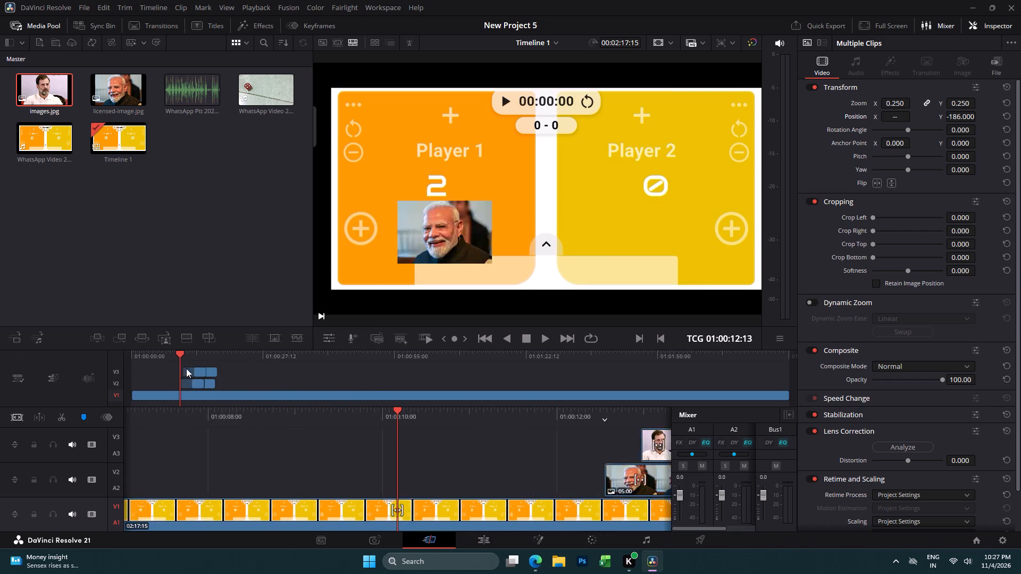
{"action": "left_click_drag", "start_coordinate": [186, 368], "coordinate": [134, 369]}
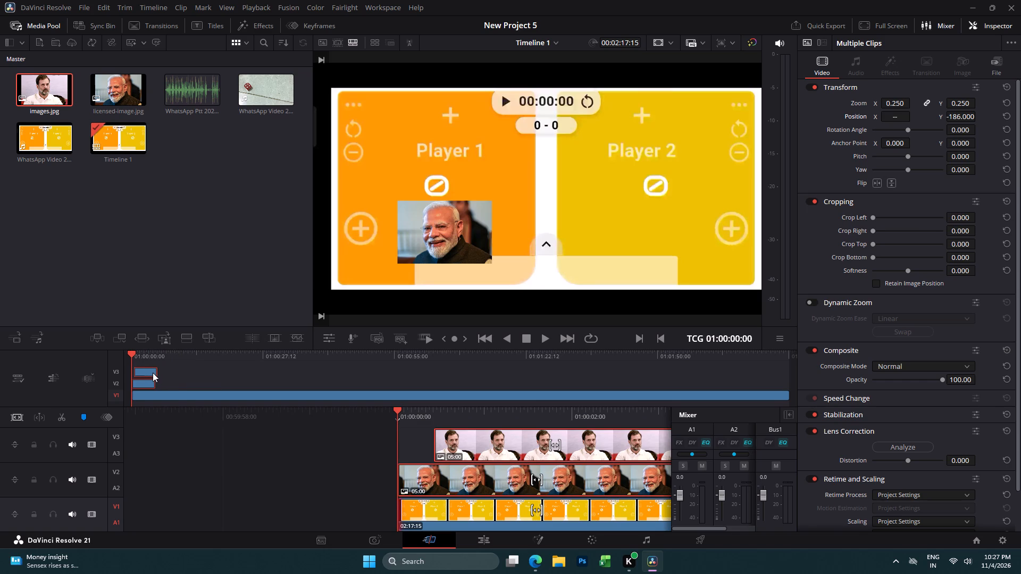
{"action": "left_click", "coordinate": [152, 372]}
Align the start of the images.jpg clip on V3 with the timeline start, level with licensed-image.jpg.
{"action": "left_click_drag", "start_coordinate": [131, 353], "coordinate": [449, 355]}
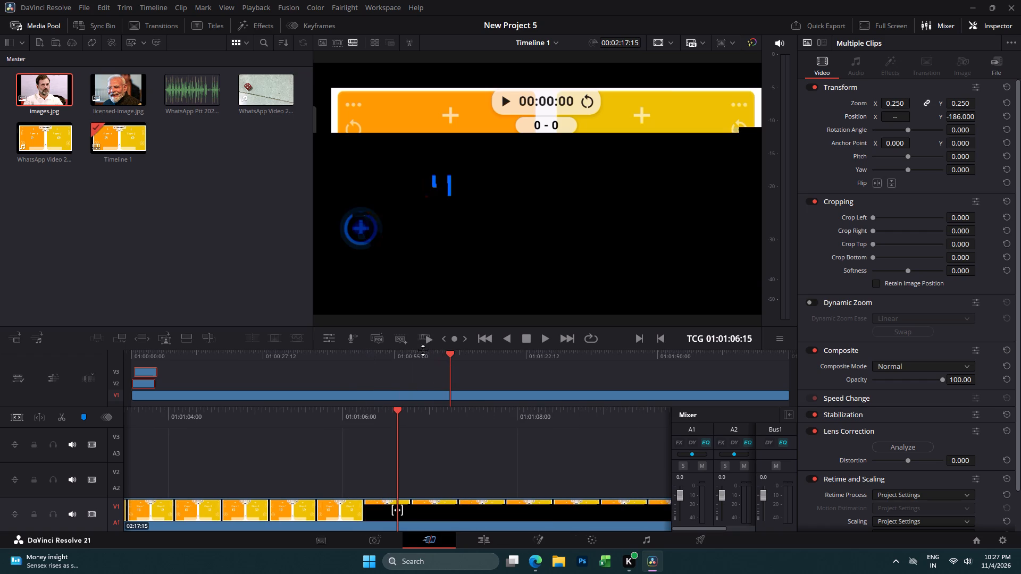
{"action": "left_click_drag", "start_coordinate": [451, 353], "coordinate": [658, 355]}
{"action": "left_click_drag", "start_coordinate": [657, 353], "coordinate": [756, 343]}
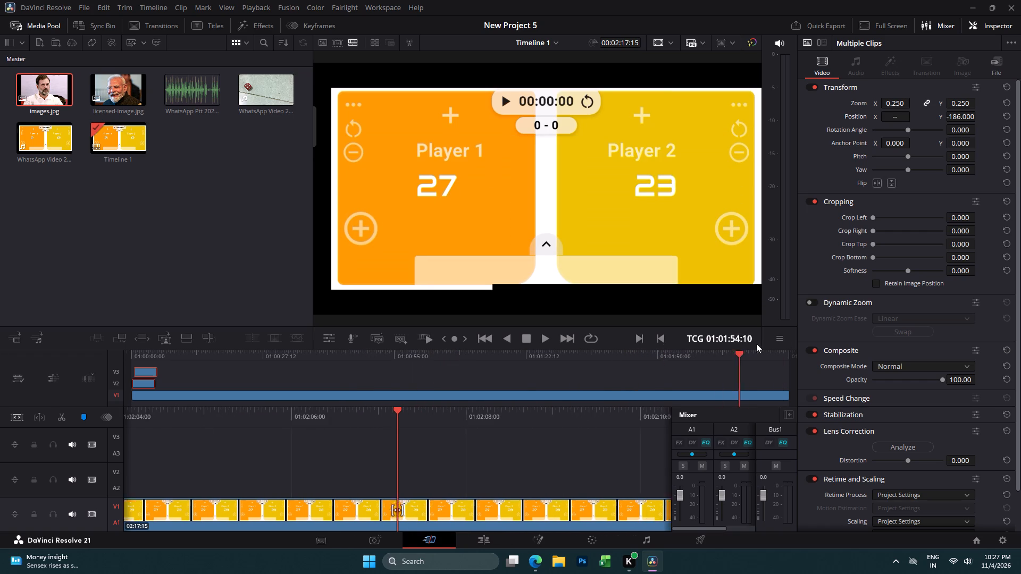
{"action": "left_click_drag", "start_coordinate": [756, 343], "coordinate": [803, 341]}
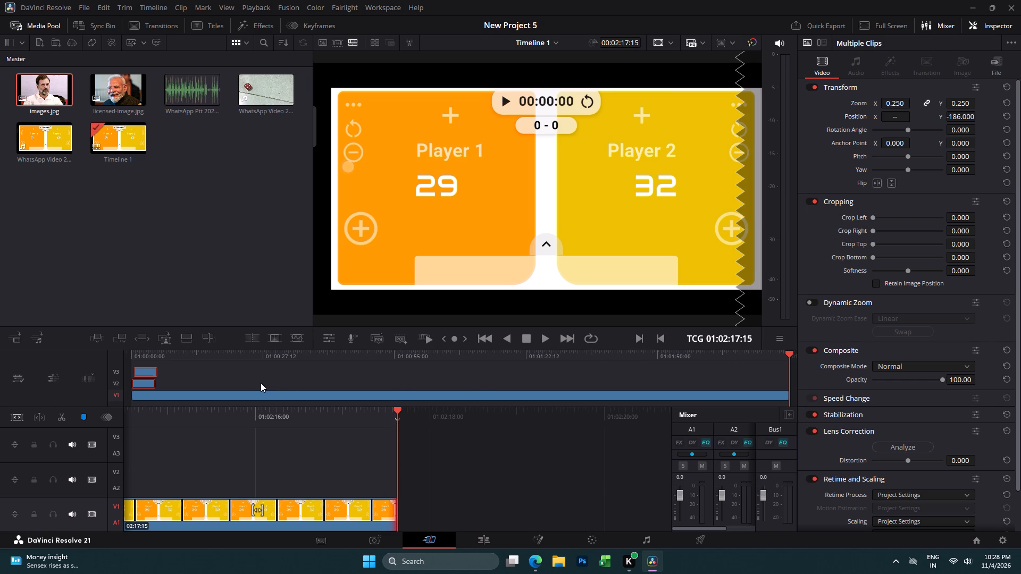
{"action": "left_click_drag", "start_coordinate": [145, 371], "coordinate": [143, 372]}
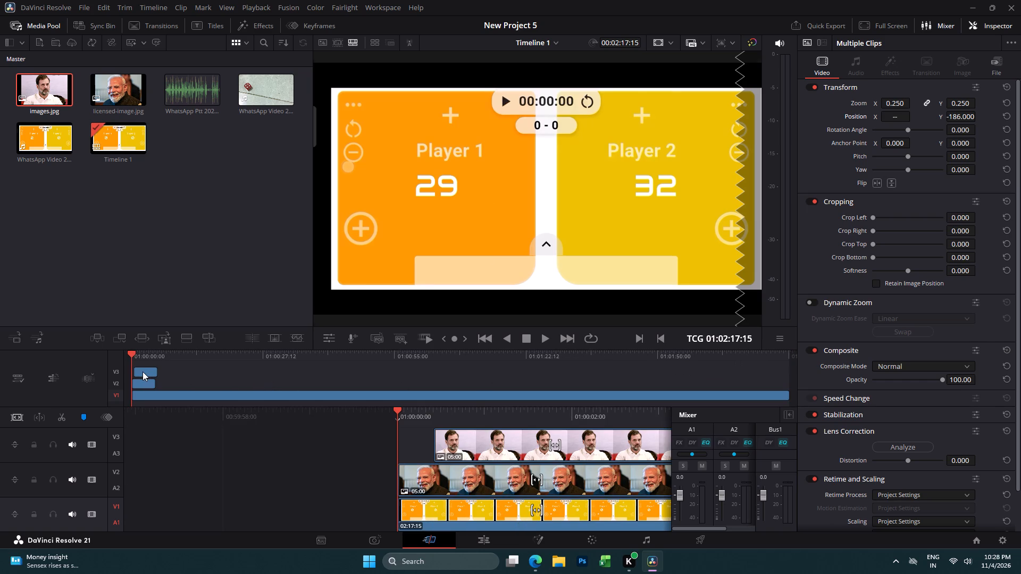
{"action": "left_click_drag", "start_coordinate": [143, 372], "coordinate": [140, 372]}
{"action": "left_click", "coordinate": [140, 372]}
{"action": "left_click", "coordinate": [169, 373]}
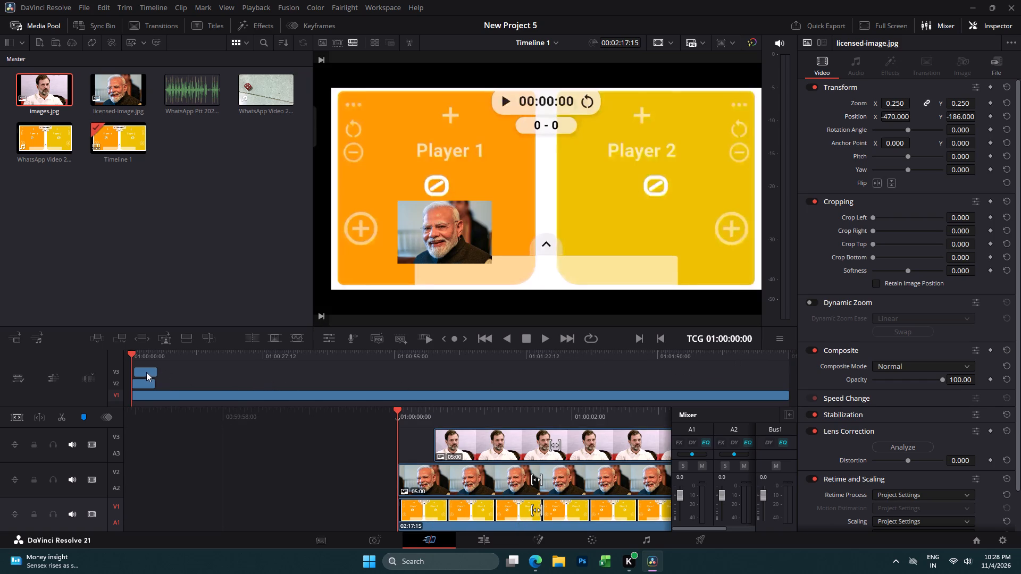
{"action": "left_click_drag", "start_coordinate": [144, 372], "coordinate": [136, 371]}
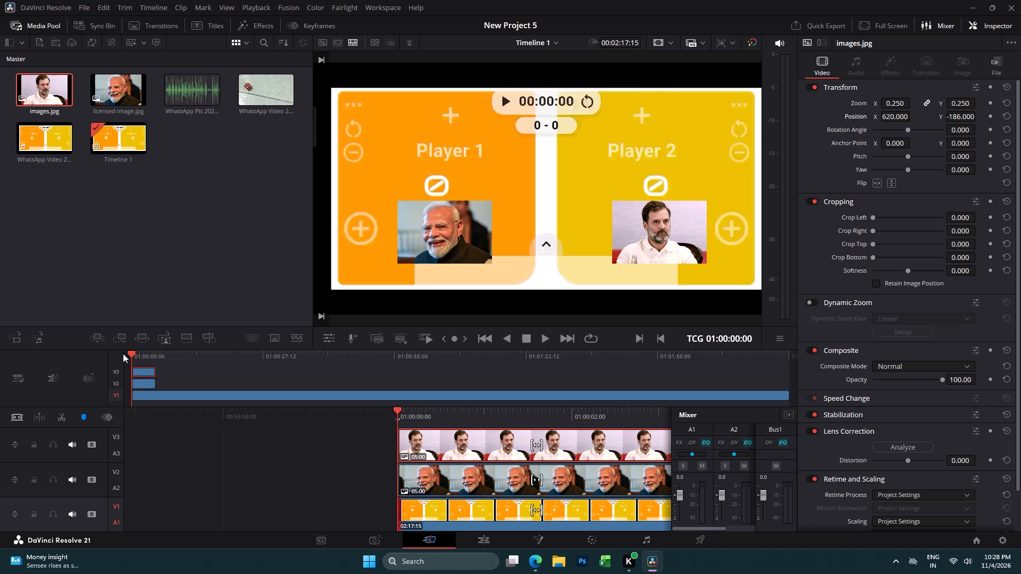
Set the duration of the images.jpg clip on V3 to 00:02:17:15, matching the scoreboard video.
{"action": "left_click_drag", "start_coordinate": [132, 353], "coordinate": [857, 396]}
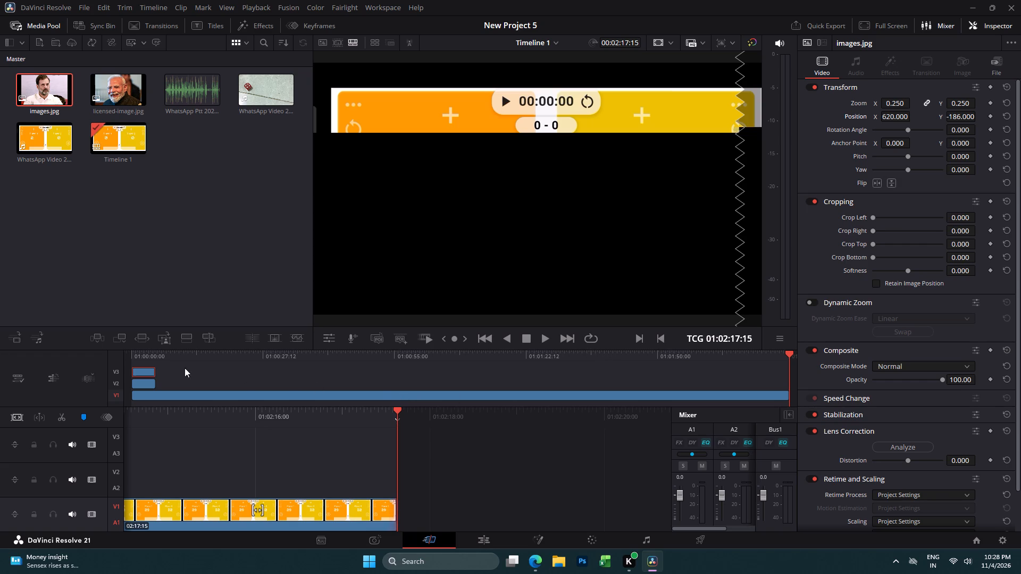
{"action": "double_click", "coordinate": [140, 370]}
{"action": "right_click", "coordinate": [139, 370]}
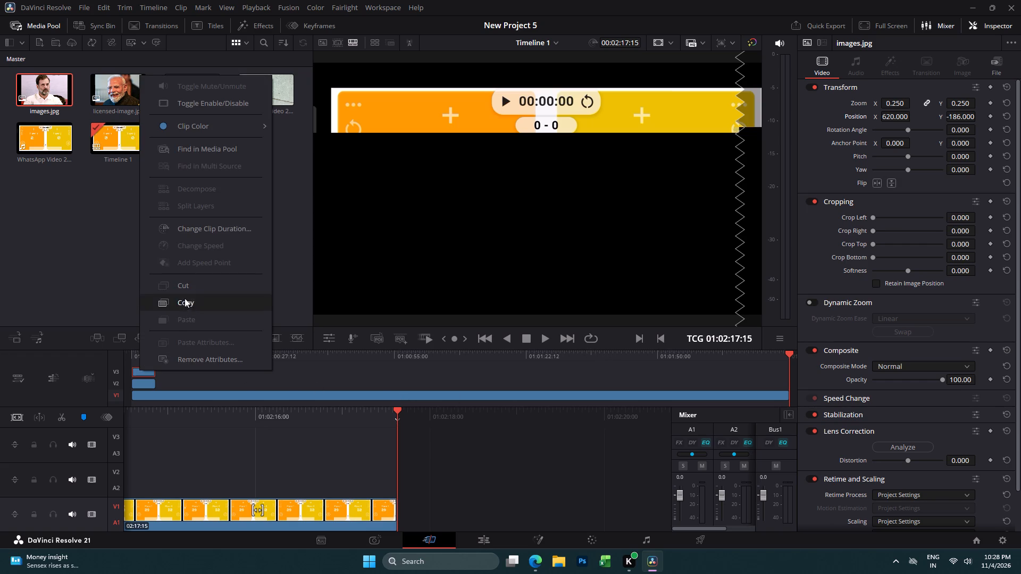
{"action": "left_click", "coordinate": [217, 232]}
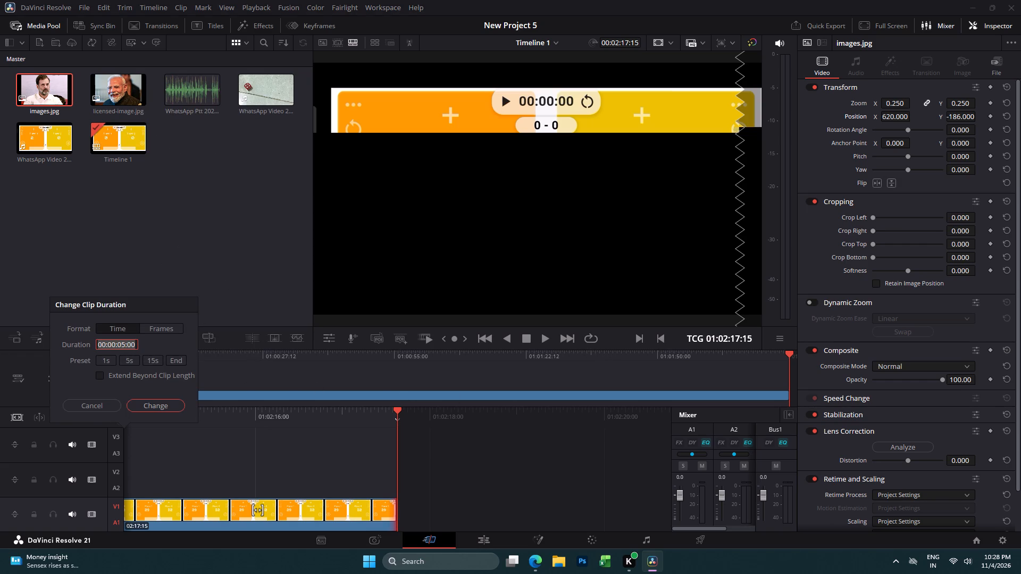
{"action": "left_click", "coordinate": [110, 345]}
{"action": "left_click", "coordinate": [111, 346]}
{"action": "key", "text": "Delete"}
{"action": "key", "text": "2"}
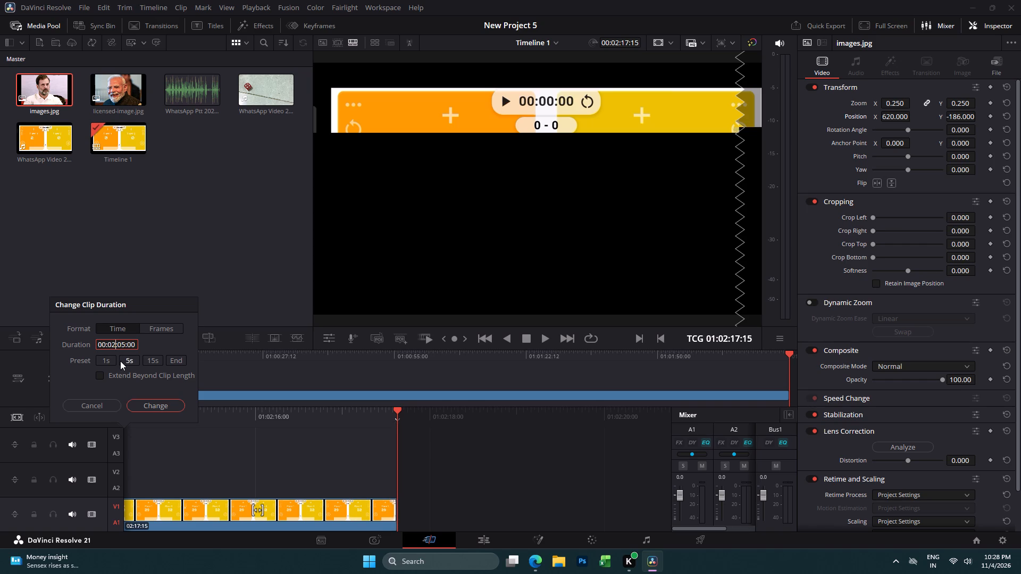
{"action": "left_click", "coordinate": [117, 345]}
{"action": "key", "text": "Delete"}
{"action": "key", "text": "Delete"}
{"action": "type", "text": "17"}
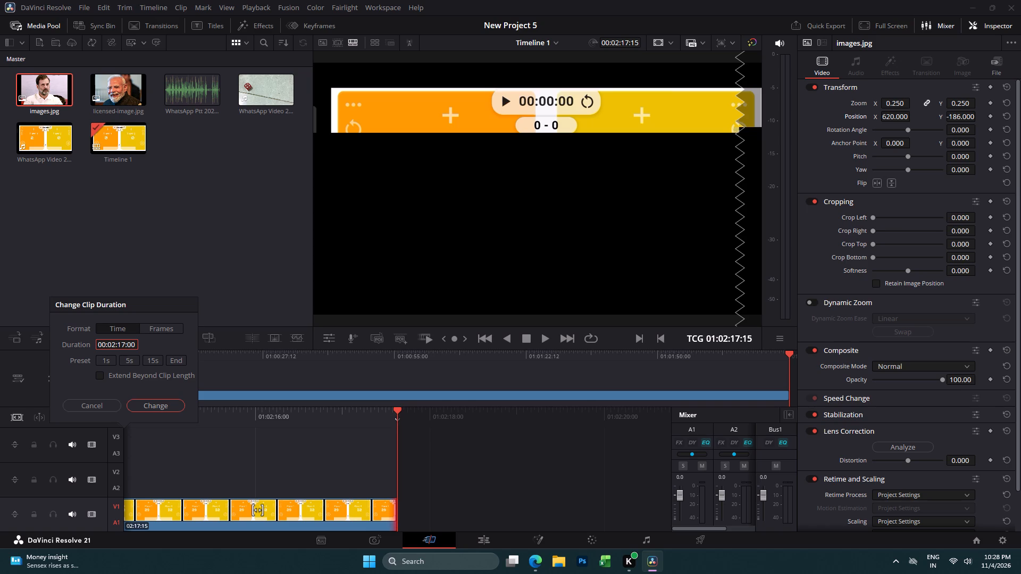
{"action": "left_click", "coordinate": [126, 347]}
{"action": "key", "text": "Right"}
{"action": "key", "text": "Delete"}
{"action": "key", "text": "Delete"}
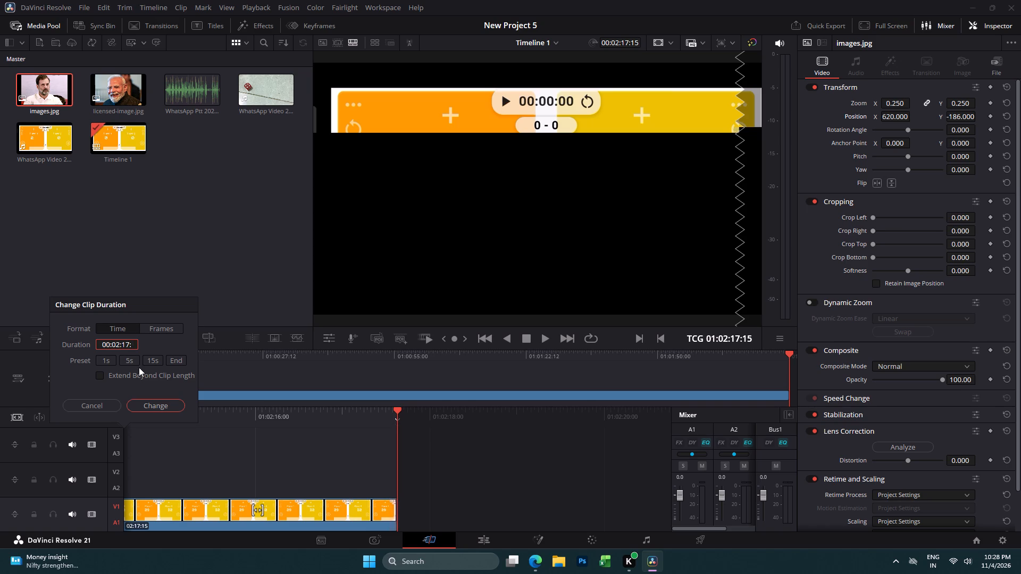
{"action": "type", "text": "15"}
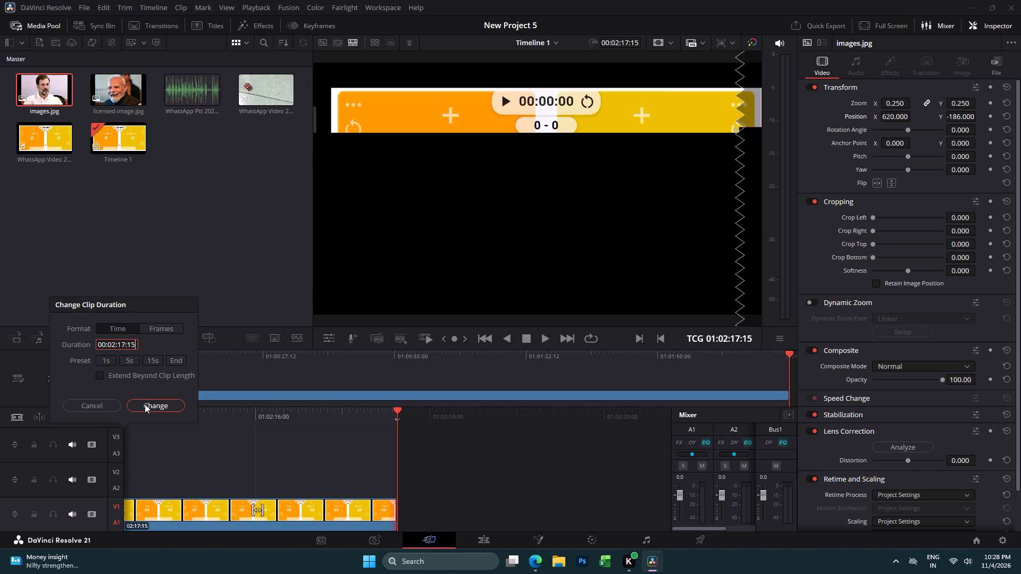
{"action": "left_click", "coordinate": [145, 404]}
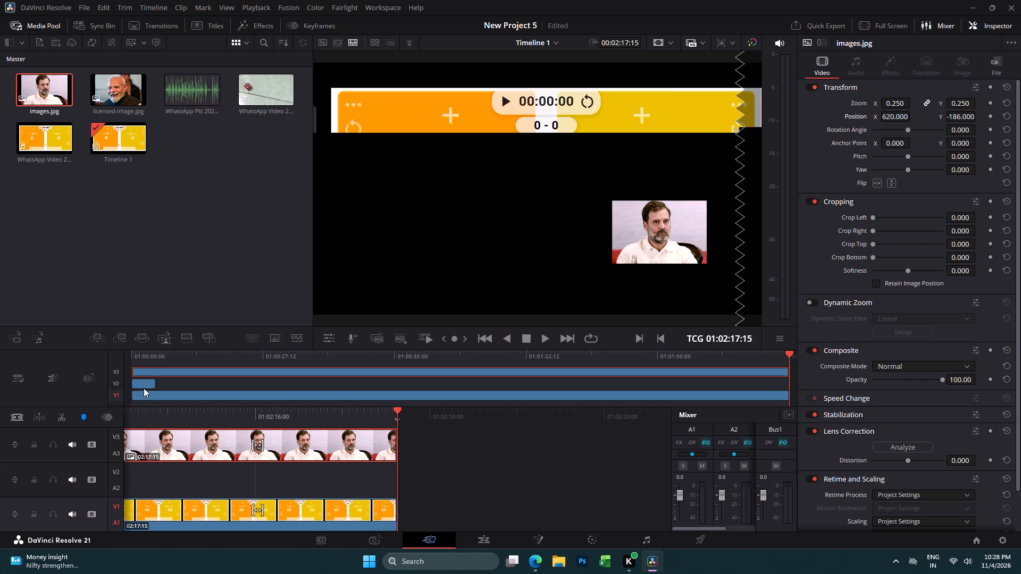
Set the duration of the licensed-image.jpg clip on V2 to 00:02:17:15.
{"action": "left_click", "coordinate": [144, 384]}
{"action": "right_click", "coordinate": [145, 384]}
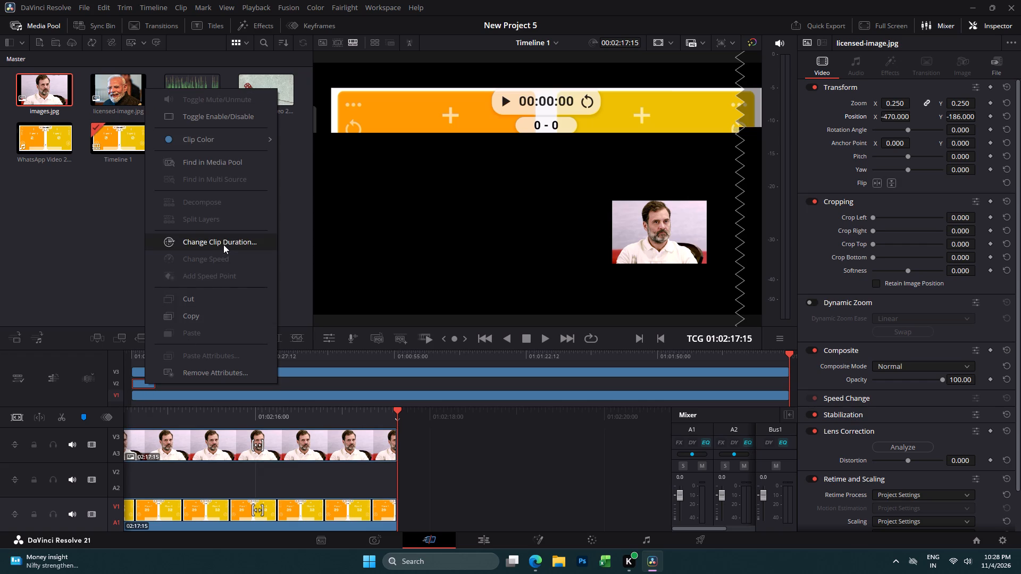
{"action": "left_click", "coordinate": [223, 244]}
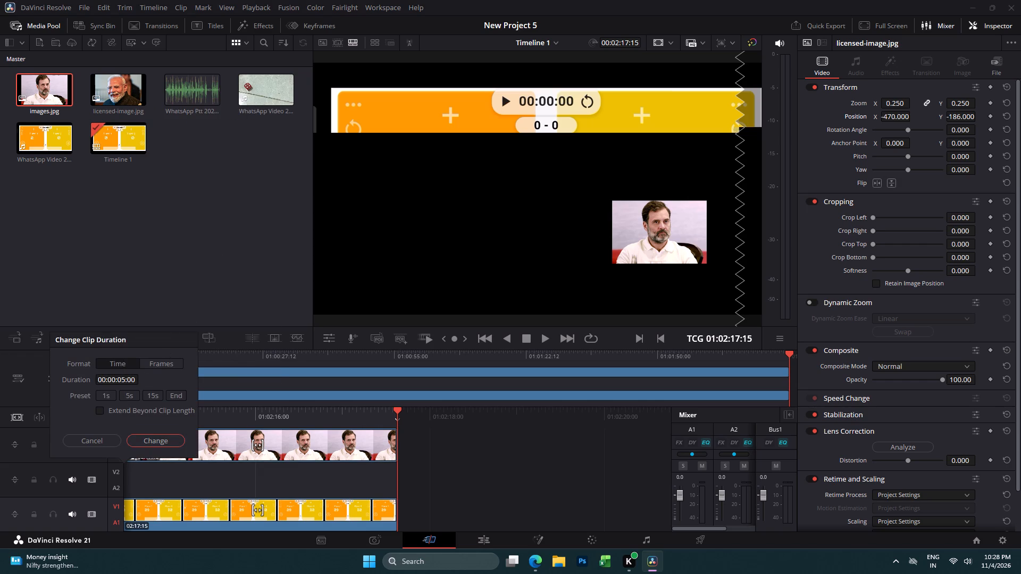
{"action": "double_click", "coordinate": [113, 379]}
{"action": "double_click", "coordinate": [113, 379]}
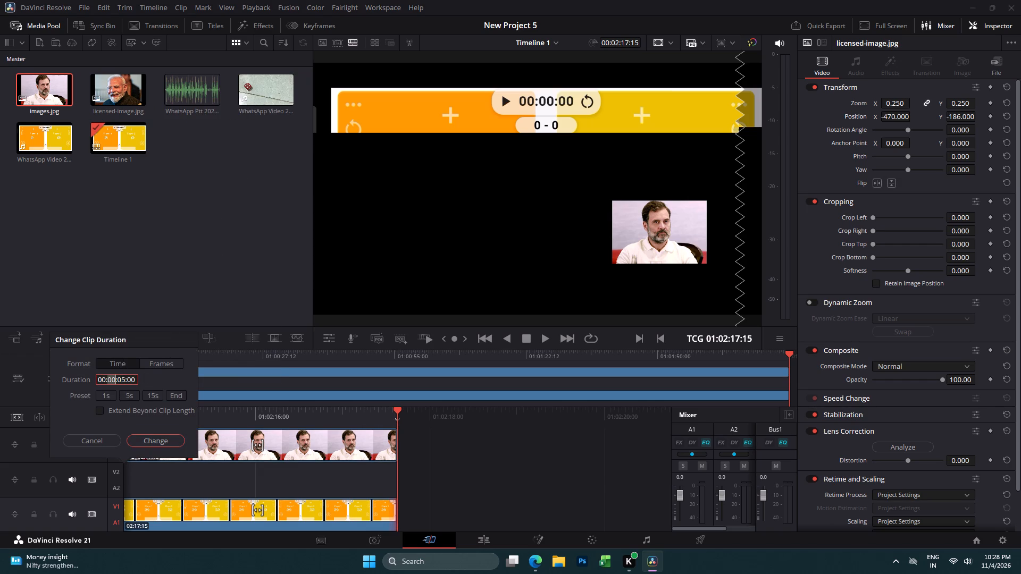
{"action": "left_click", "coordinate": [112, 380]}
{"action": "key", "text": "Delete"}
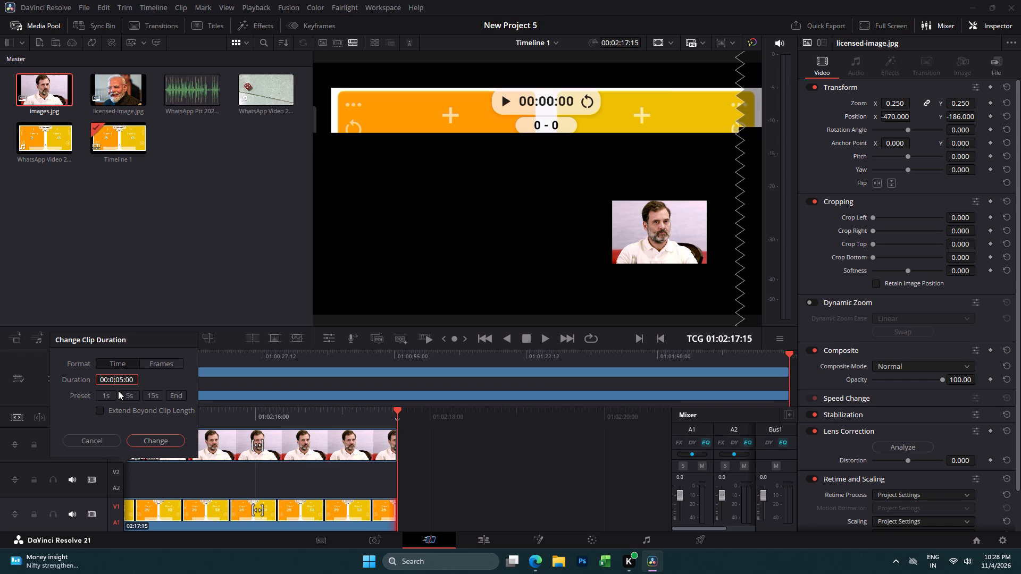
{"action": "key", "text": "2"}
{"action": "left_click", "coordinate": [121, 382]}
{"action": "key", "text": "Delete"}
{"action": "key", "text": "BackSpace"}
{"action": "type", "text": "17"}
{"action": "left_click", "coordinate": [127, 382]}
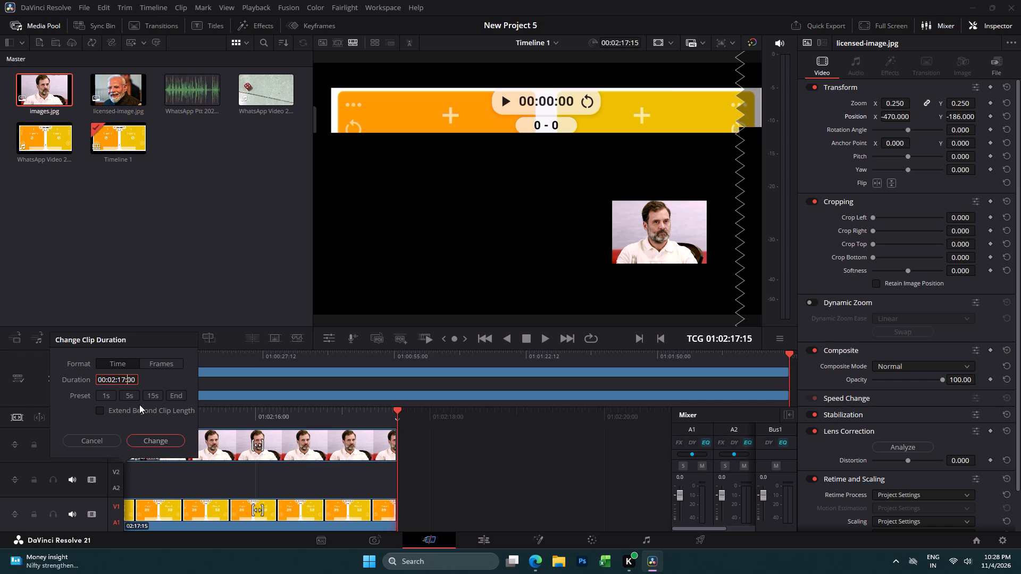
{"action": "key", "text": "Delete"}
{"action": "key", "text": "Delete"}
{"action": "type", "text": "15"}
{"action": "left_click", "coordinate": [149, 440]}
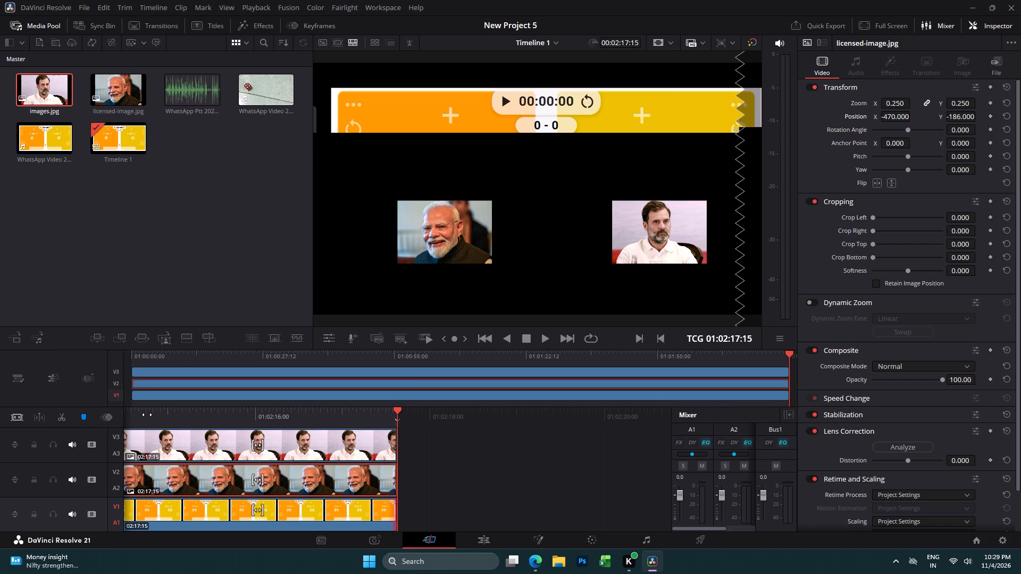
On the Edit page, split both photo clips and the linked scoreboard video and audio at 01:02:16:06.
{"action": "left_click_drag", "start_coordinate": [396, 412], "coordinate": [413, 420]}
{"action": "left_click_drag", "start_coordinate": [413, 420], "coordinate": [540, 411]}
{"action": "left_click", "coordinate": [541, 342]}
{"action": "left_click_drag", "start_coordinate": [395, 412], "coordinate": [439, 415]}
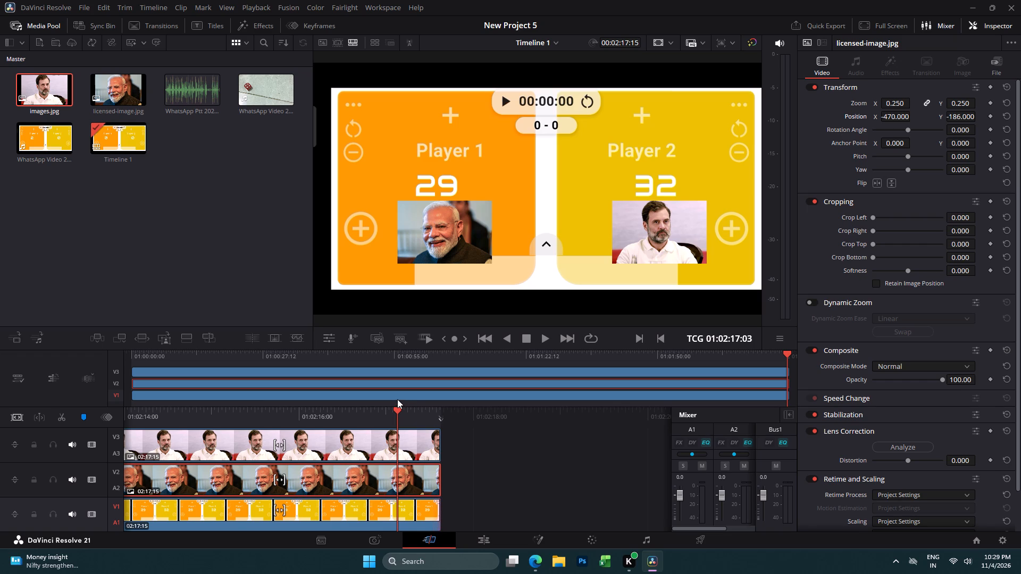
{"action": "left_click", "coordinate": [479, 537]}
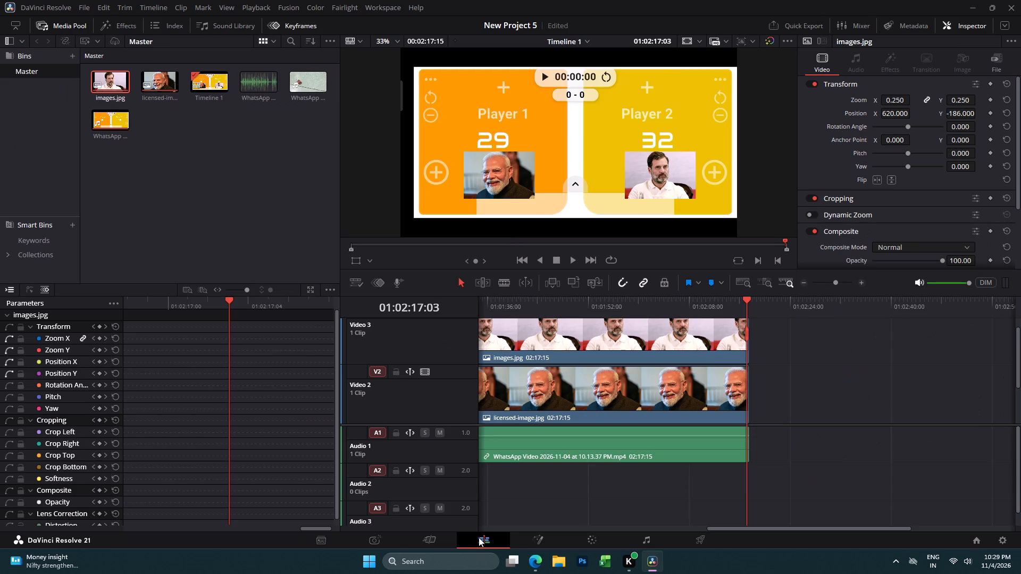
{"action": "left_click", "coordinate": [746, 299]}
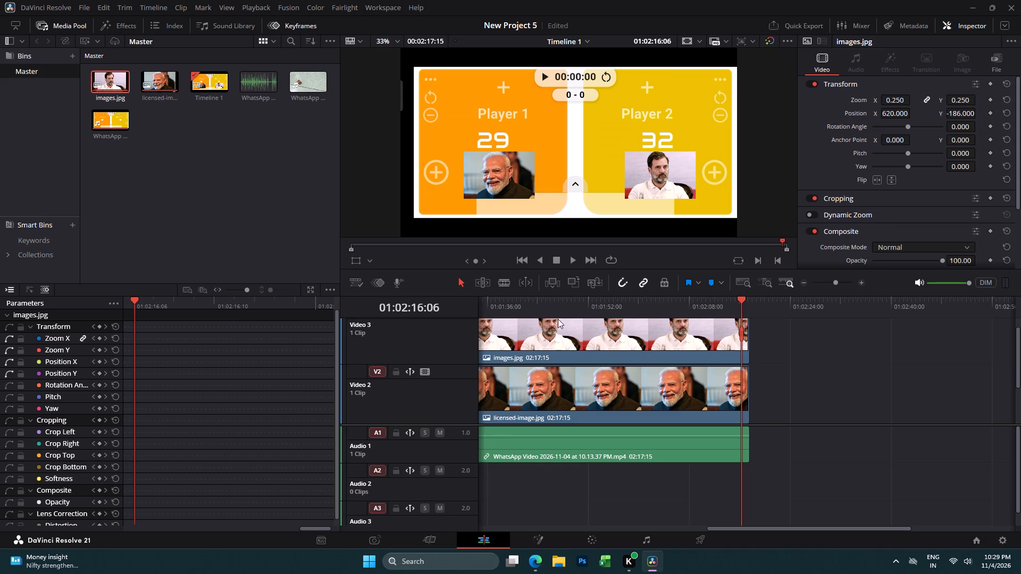
{"action": "left_click", "coordinate": [507, 285]}
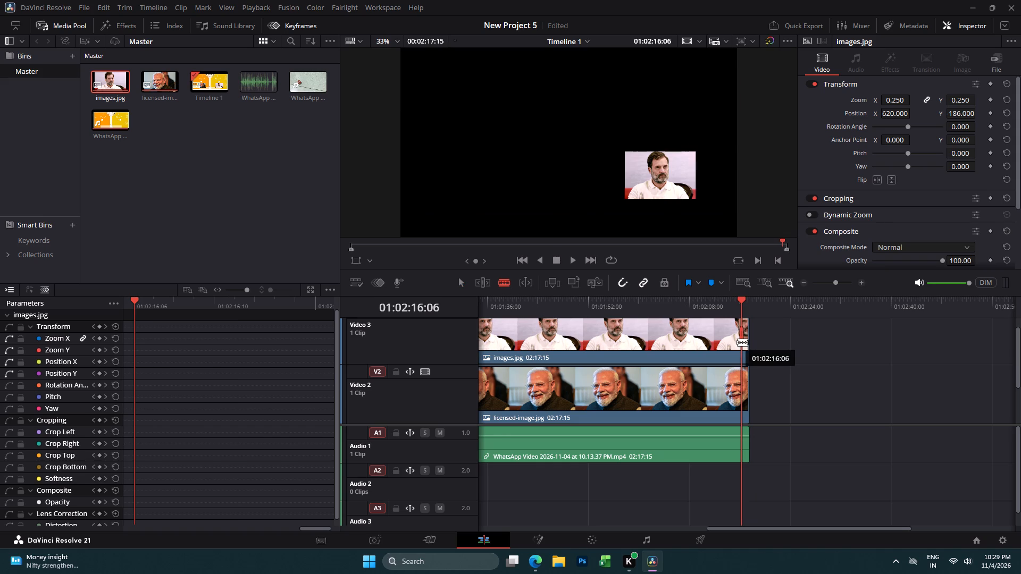
{"action": "left_click", "coordinate": [741, 343]}
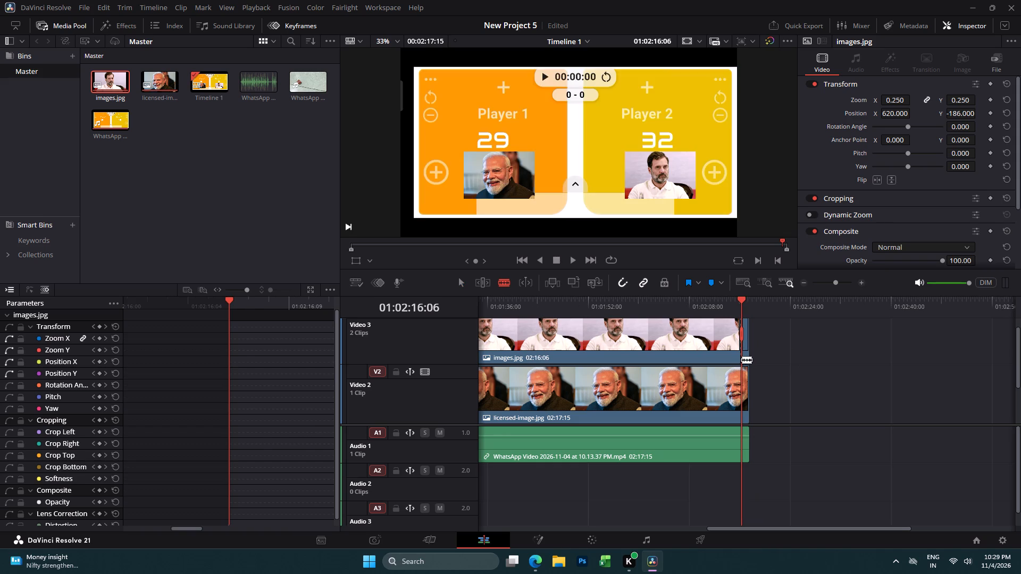
{"action": "left_click", "coordinate": [742, 379]}
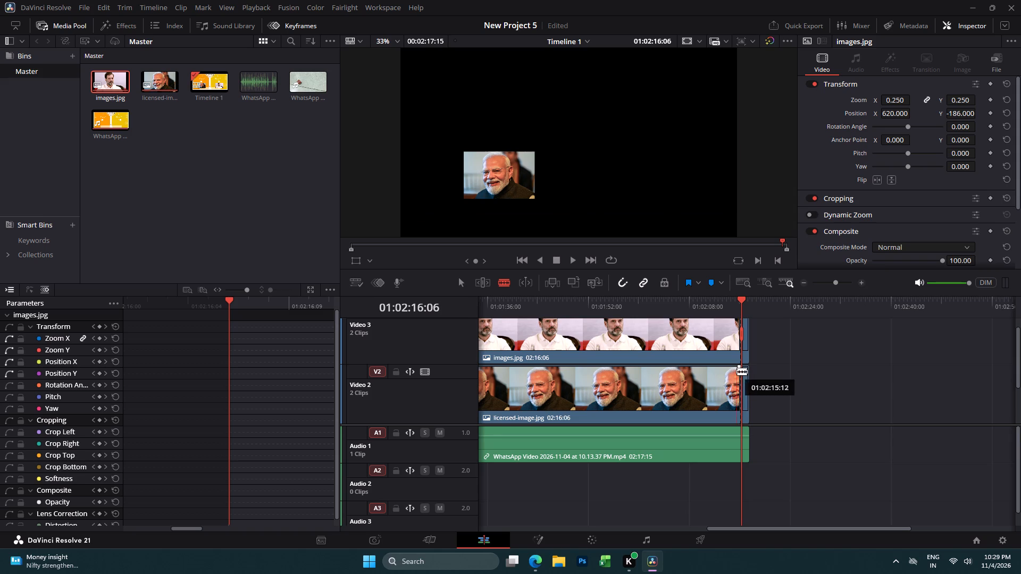
{"action": "left_click", "coordinate": [742, 434]}
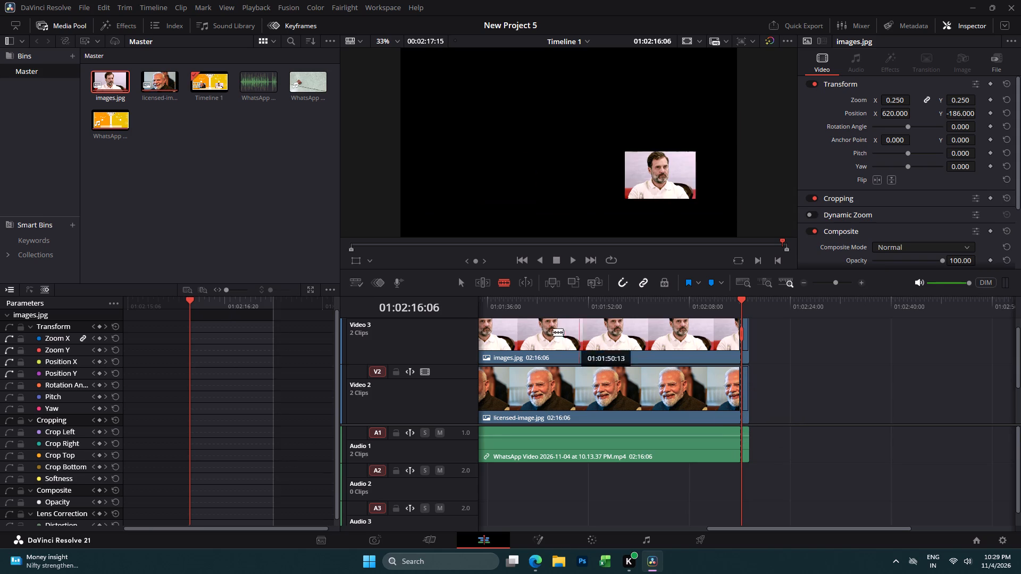
Select the leftover end pieces after 01:02:16:06 on all video and audio tracks and delete them.
{"action": "left_click", "coordinate": [462, 283]}
{"action": "left_click_drag", "start_coordinate": [764, 340], "coordinate": [743, 452]}
{"action": "left_click", "coordinate": [743, 452]}
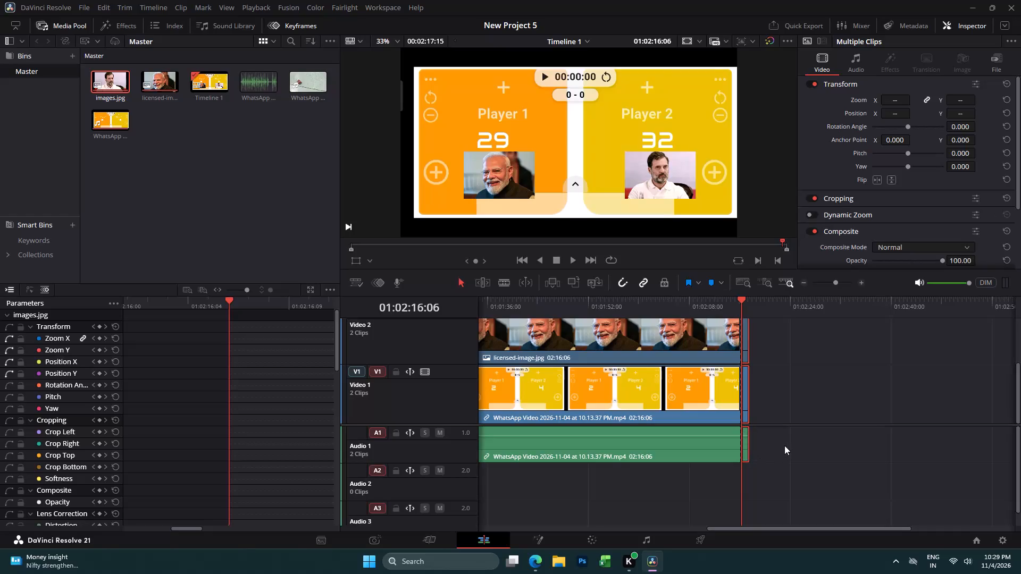
{"action": "key", "text": "Delete"}
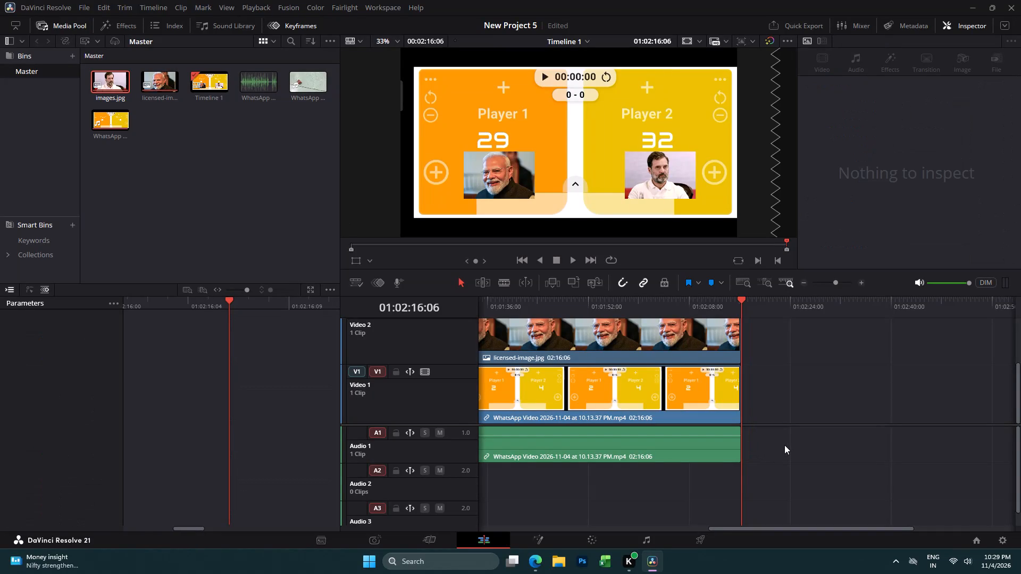
Return to the Cut page and play Timeline 1 from its start to review the photo overlays.
{"action": "scroll", "coordinate": [788, 443], "scroll_direction": "up", "scroll_amount": 7}
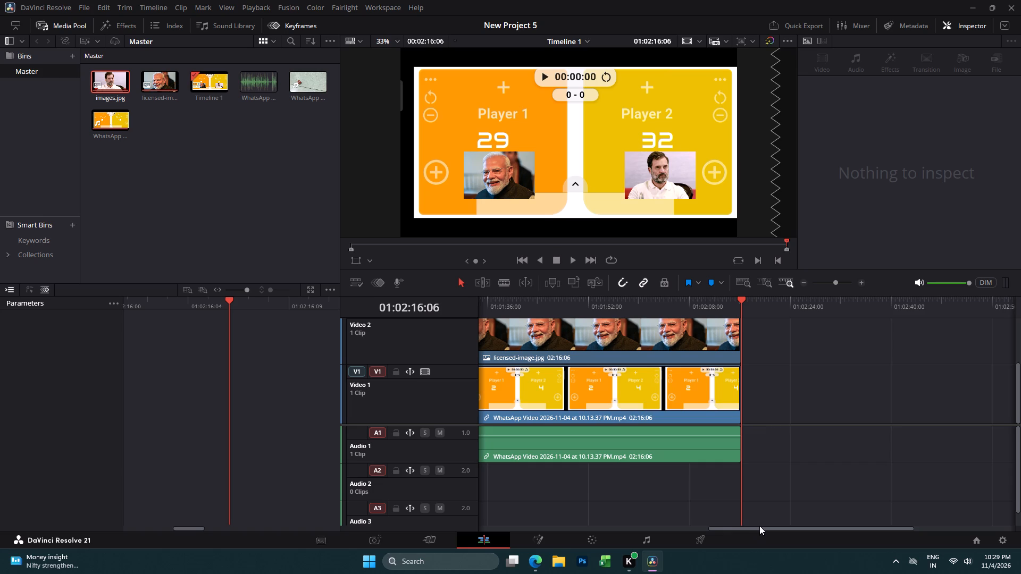
{"action": "left_click_drag", "start_coordinate": [759, 526], "coordinate": [512, 500]}
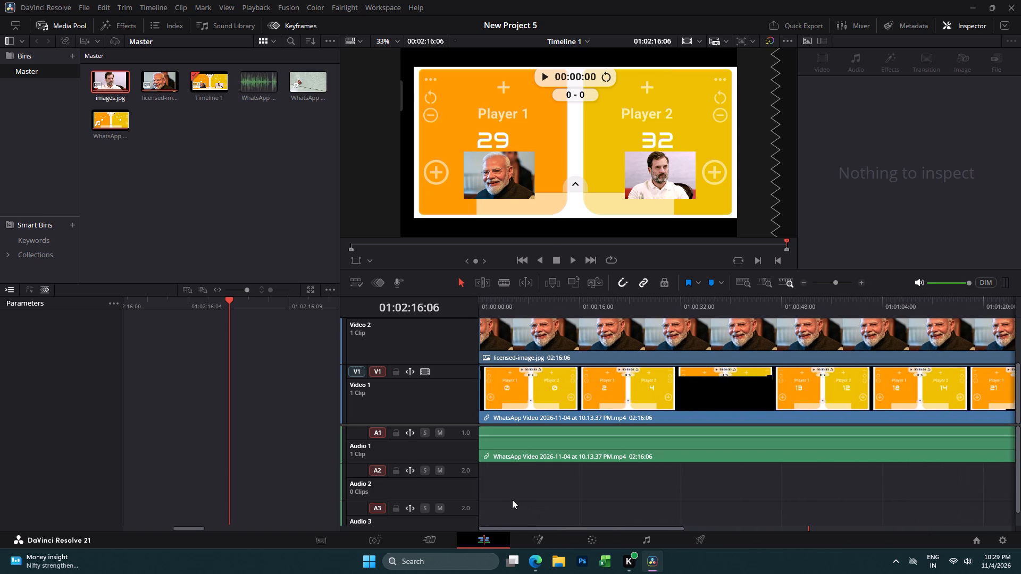
{"action": "left_click_drag", "start_coordinate": [512, 500], "coordinate": [509, 499]}
{"action": "double_click", "coordinate": [573, 263]}
{"action": "left_click", "coordinate": [429, 539]}
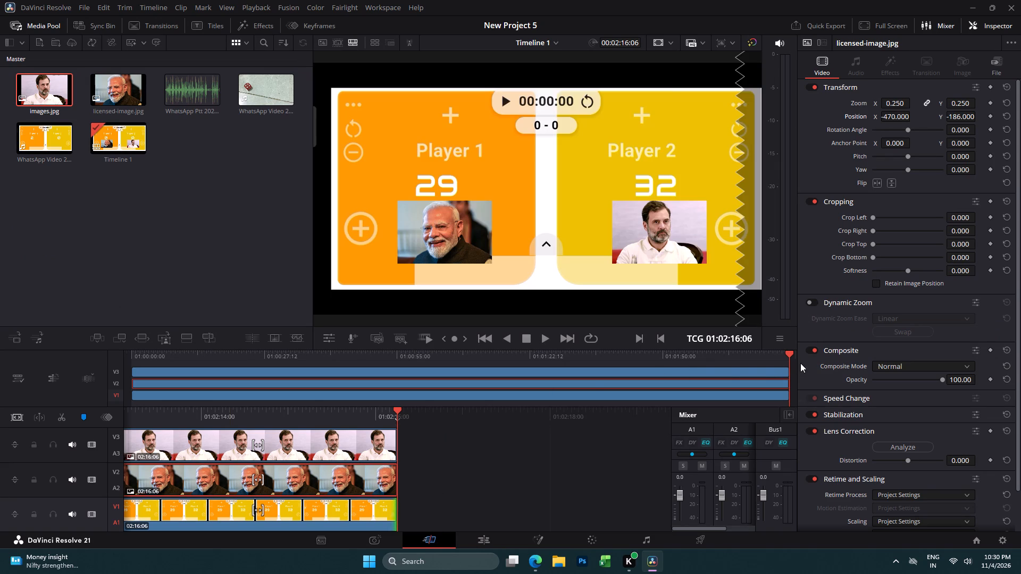
{"action": "left_click_drag", "start_coordinate": [789, 354], "coordinate": [9, 291]}
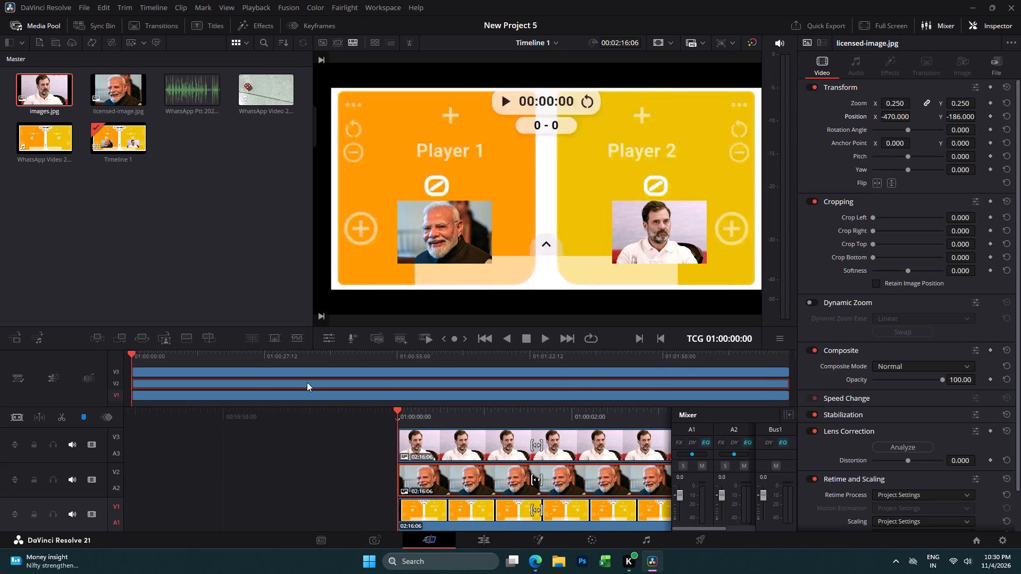
{"action": "left_click", "coordinate": [550, 337]}
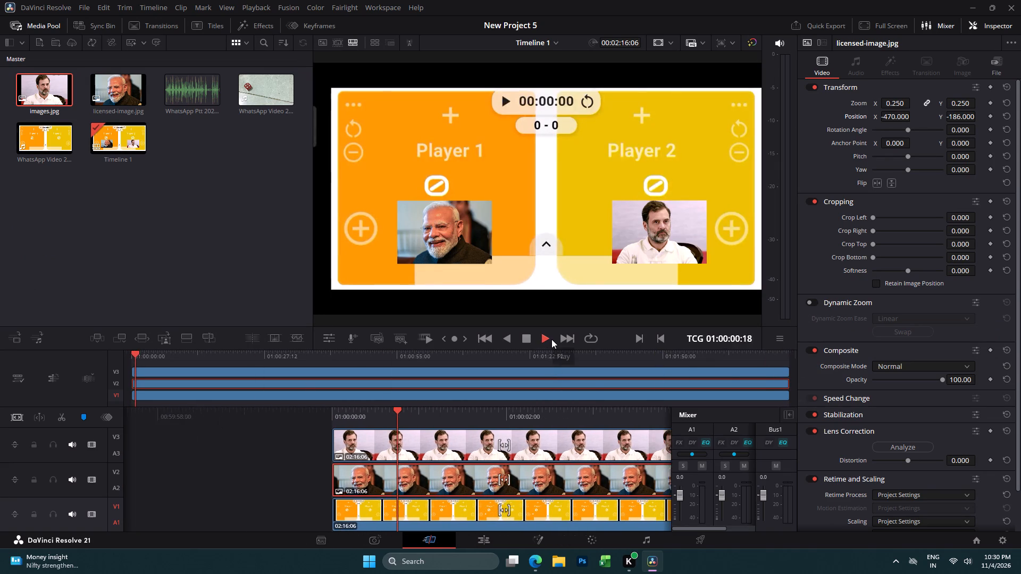
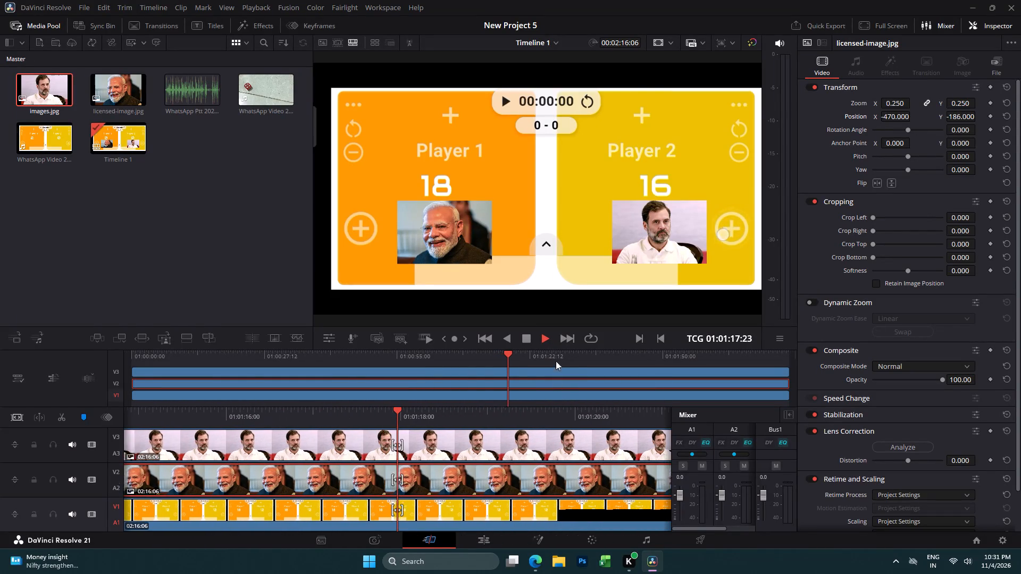
Stop the review playback of Timeline 1.
{"action": "left_click", "coordinate": [549, 337]}
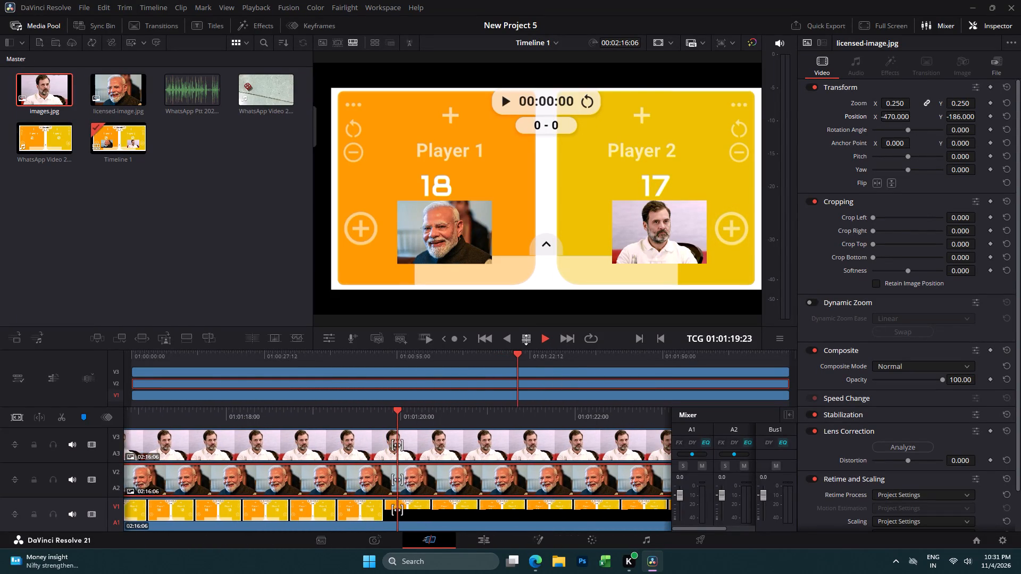
{"action": "left_click", "coordinate": [526, 335]}
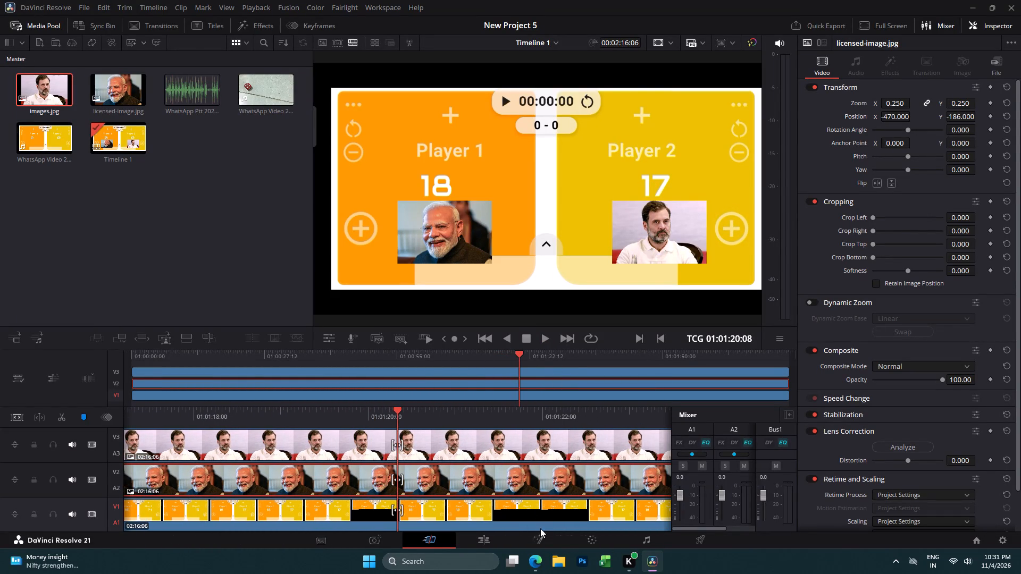
Switch to Microsoft Edge and replace the address of the rahul gandhi search page with web.whatsapp.com.
{"action": "double_click", "coordinate": [535, 561]}
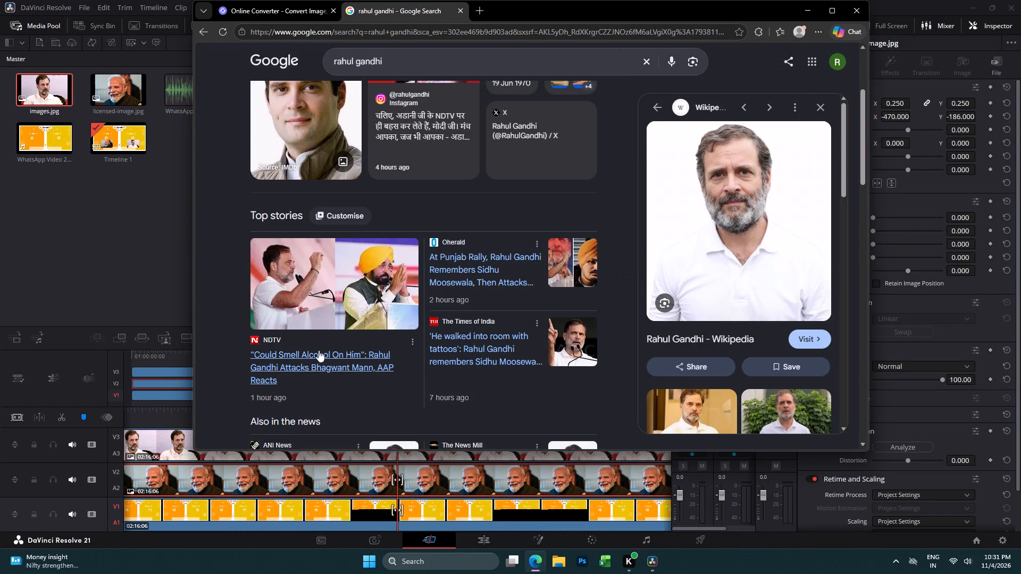
{"action": "double_click", "coordinate": [517, 34]}
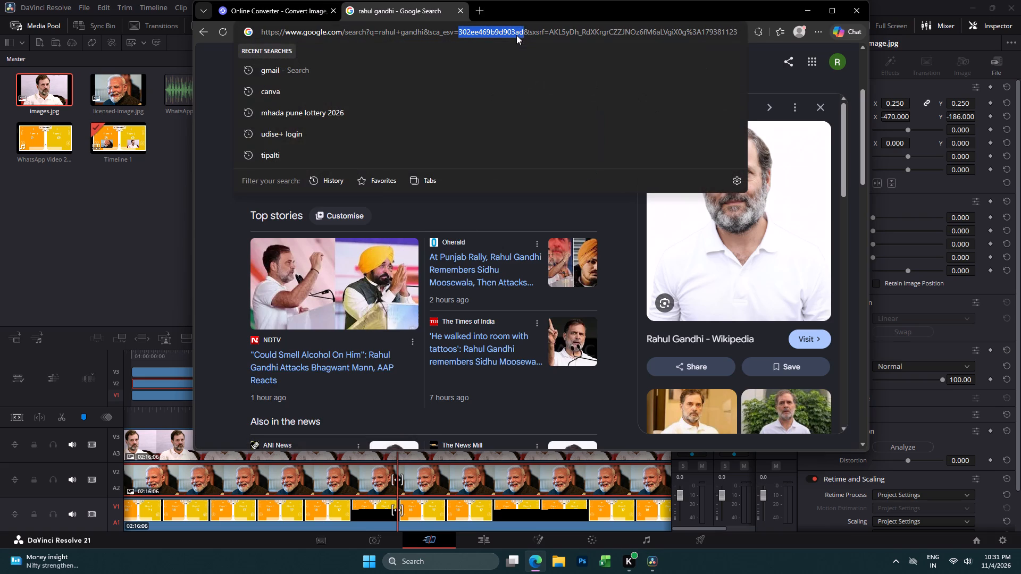
{"action": "key", "text": "ctrl+a"}
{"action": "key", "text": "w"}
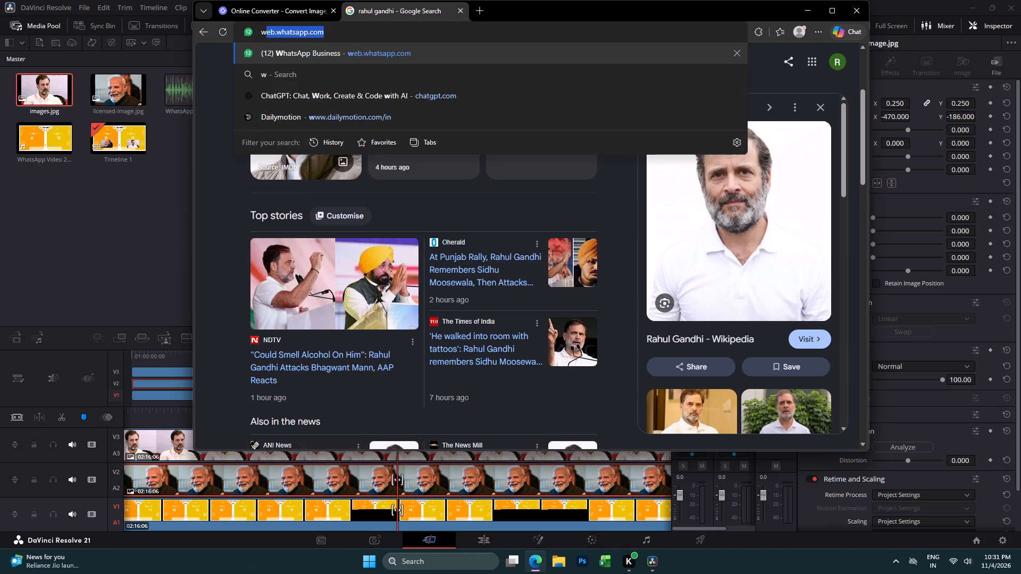
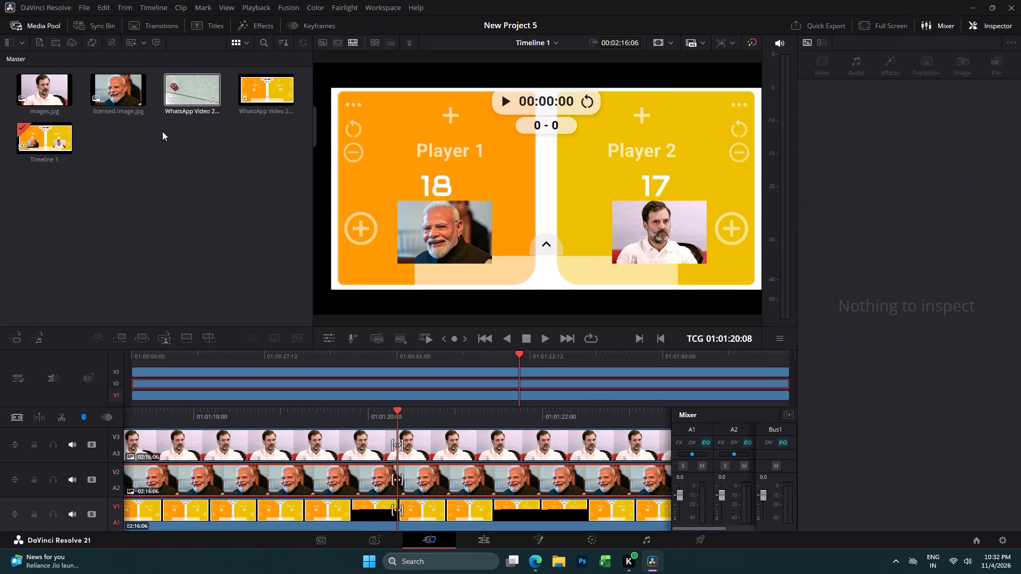
Import the audio file WhatsApp Audio 2026-11-04 at 10.32.06 PM (1) from the Downloads folder into the media pool.
{"action": "left_click", "coordinate": [41, 43]}
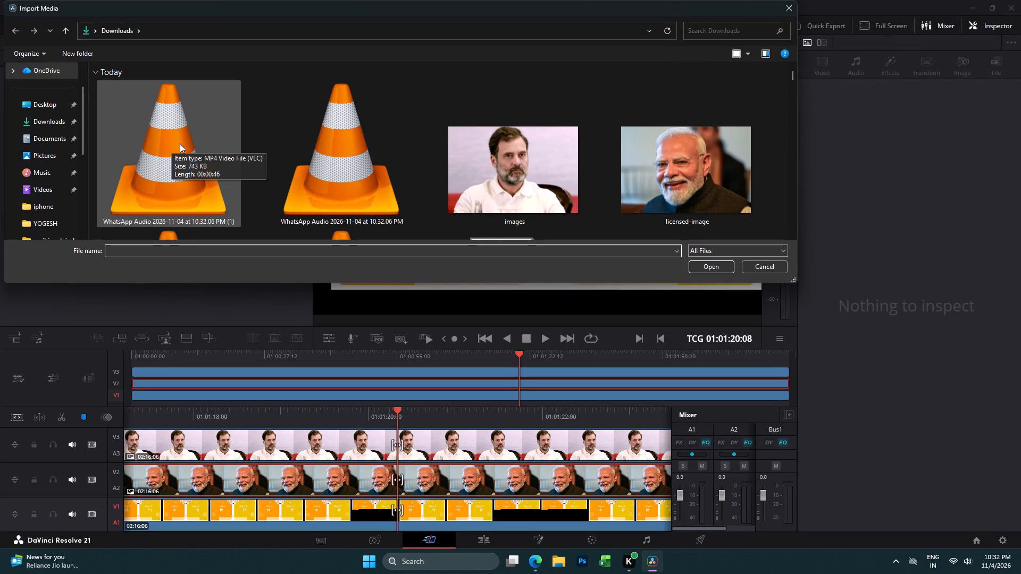
{"action": "scroll", "coordinate": [180, 143], "scroll_direction": "down", "scroll_amount": 1}
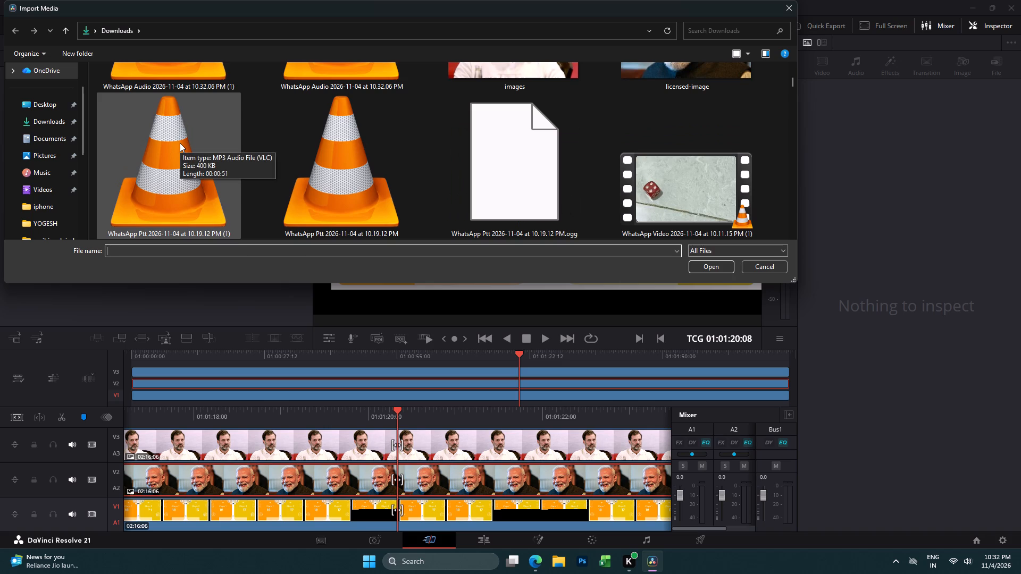
{"action": "left_click", "coordinate": [169, 79]}
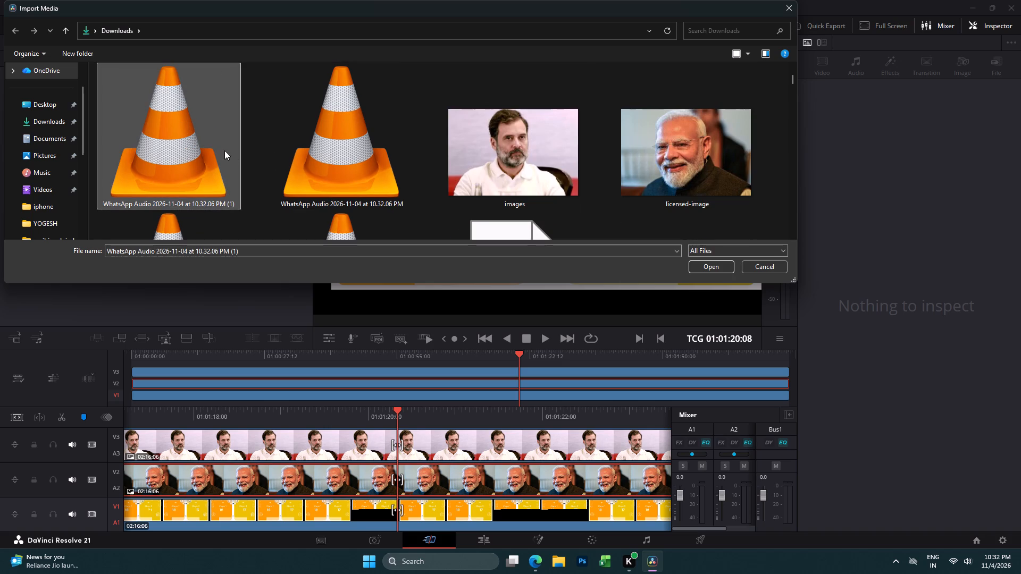
{"action": "left_click", "coordinate": [693, 265]}
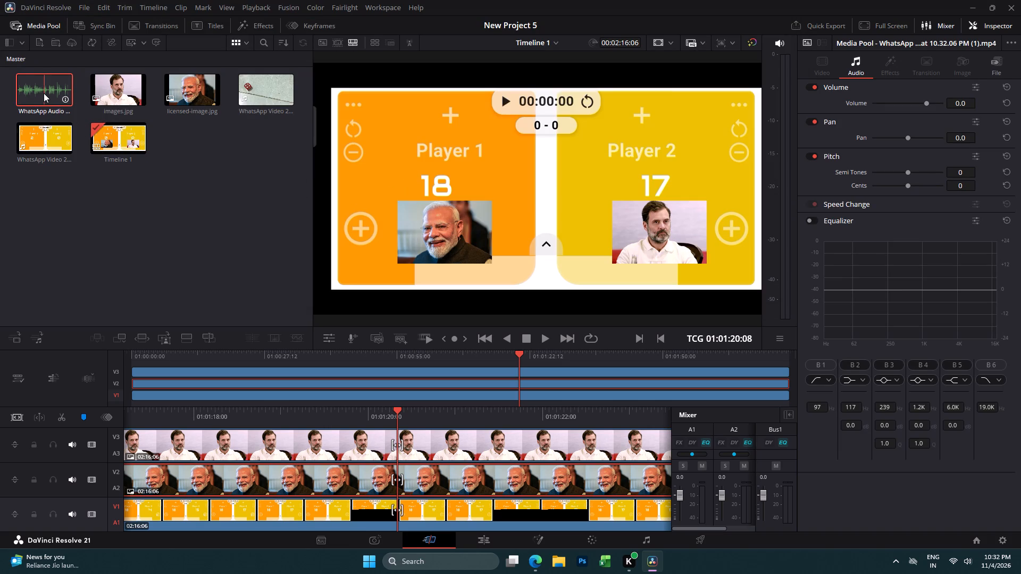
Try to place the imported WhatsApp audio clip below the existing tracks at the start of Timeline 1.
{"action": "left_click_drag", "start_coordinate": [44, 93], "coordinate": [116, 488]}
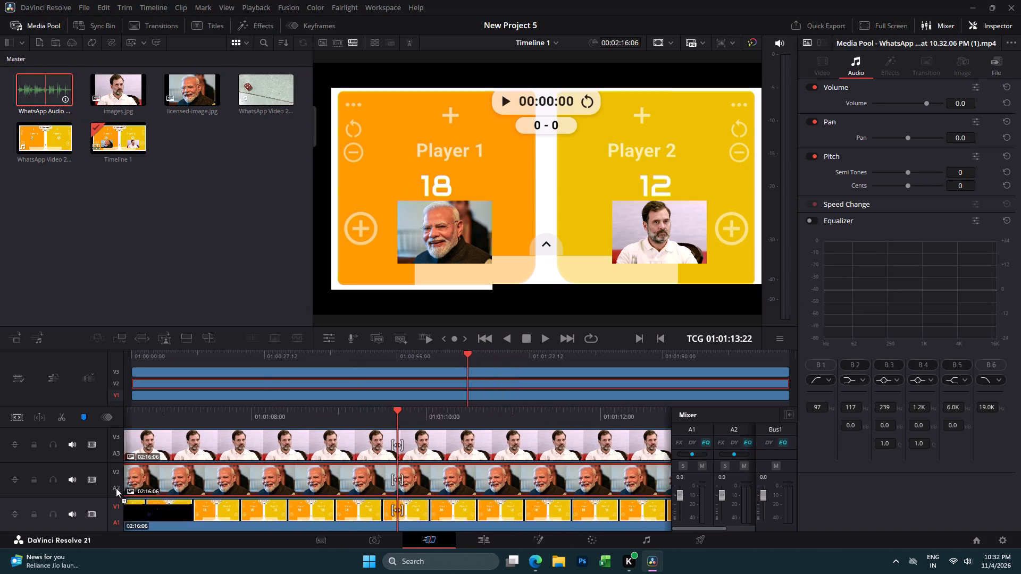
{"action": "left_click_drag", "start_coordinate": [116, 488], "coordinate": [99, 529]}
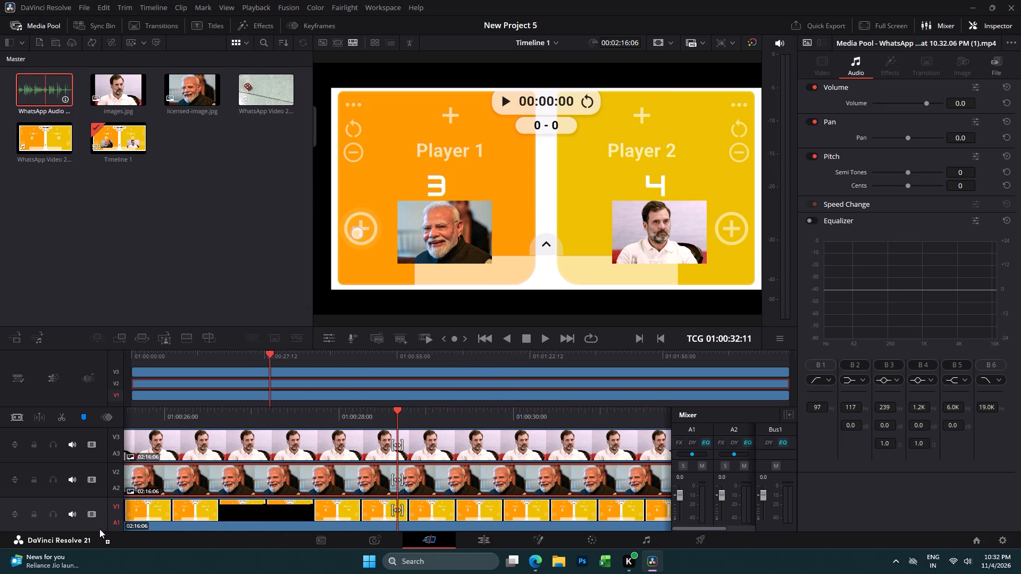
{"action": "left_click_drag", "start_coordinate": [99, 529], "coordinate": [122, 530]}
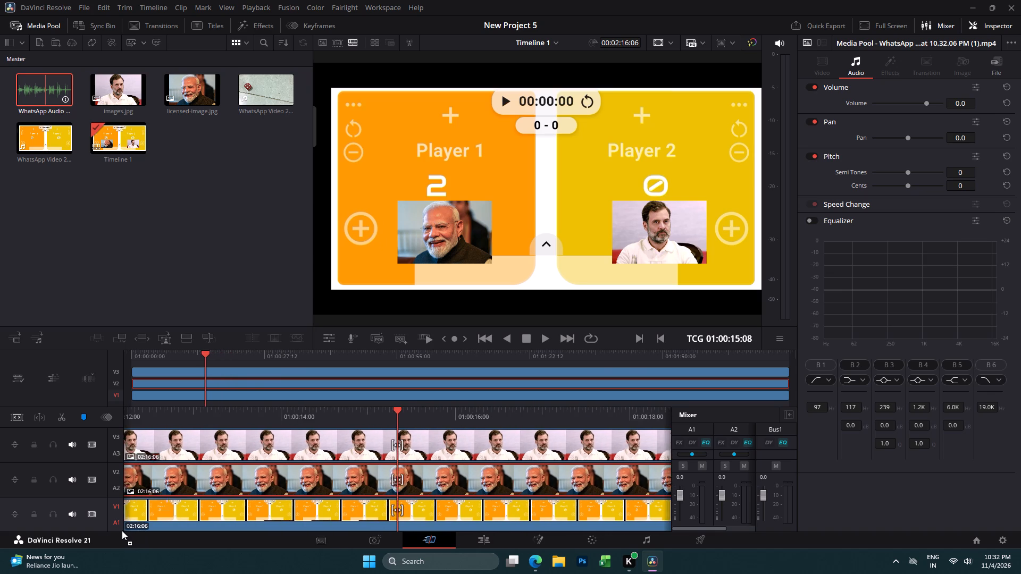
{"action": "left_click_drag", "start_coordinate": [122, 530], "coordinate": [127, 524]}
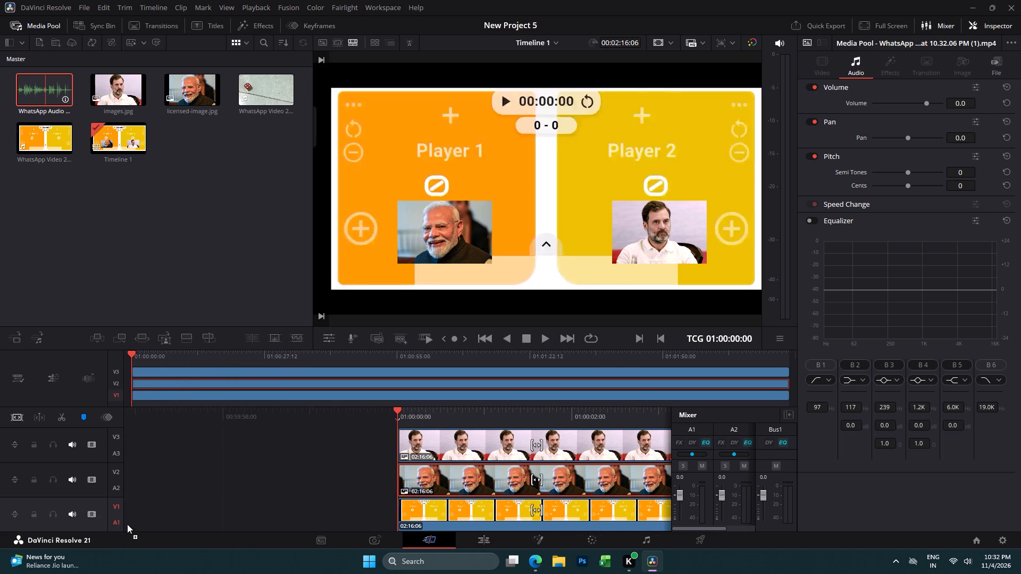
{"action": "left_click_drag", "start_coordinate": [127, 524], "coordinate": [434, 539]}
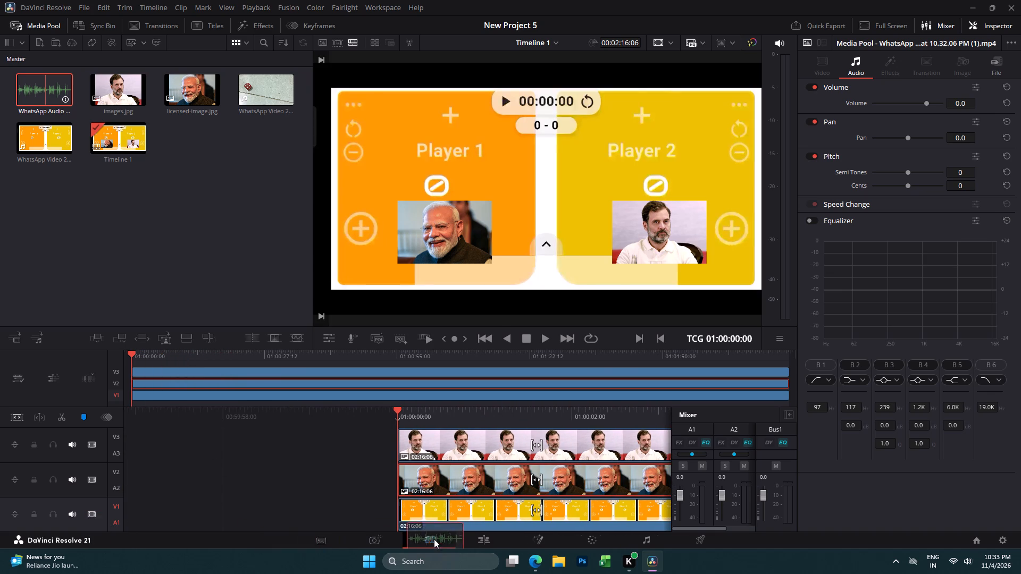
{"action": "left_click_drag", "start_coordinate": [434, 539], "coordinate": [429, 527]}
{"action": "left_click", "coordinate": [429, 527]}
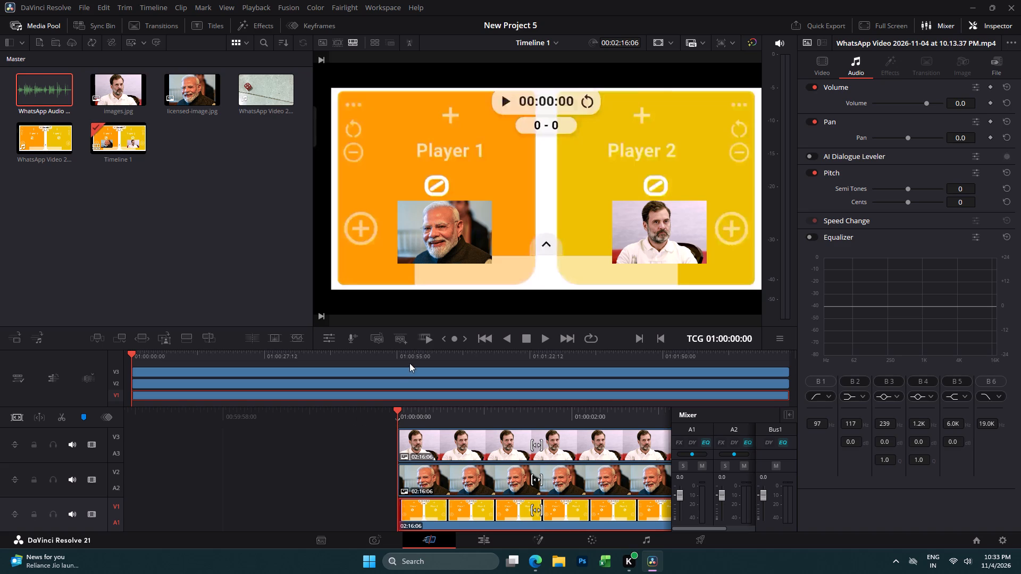
Play the first few seconds of Timeline 1 to check its sound, and stop playback.
{"action": "left_click", "coordinate": [539, 339]}
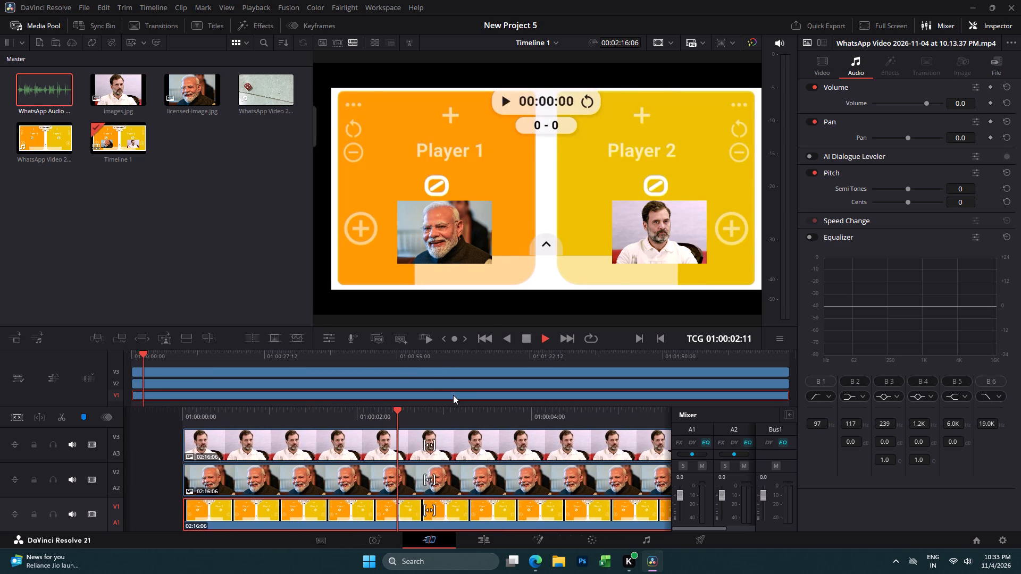
{"action": "left_click", "coordinate": [481, 540]}
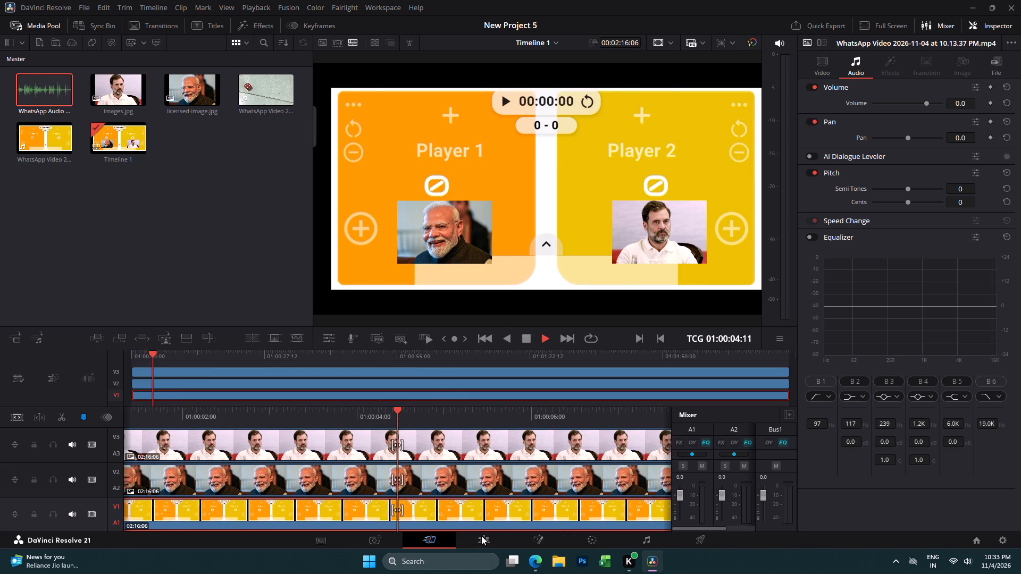
{"action": "left_click", "coordinate": [526, 339]}
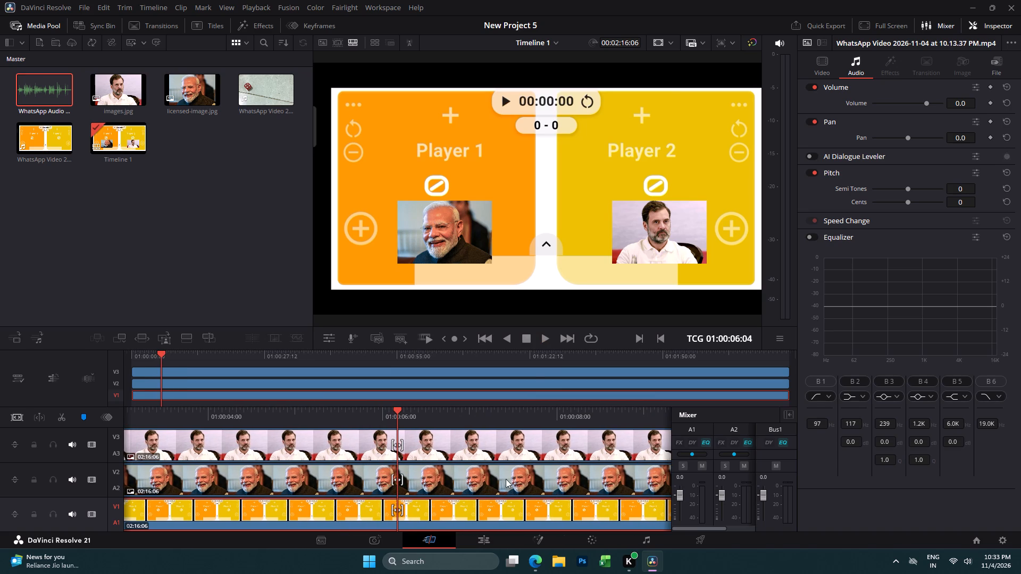
On the Edit page, raise the system volume slightly and play the timeline to listen to the scoreboard clip's audio.
{"action": "left_click", "coordinate": [484, 536]}
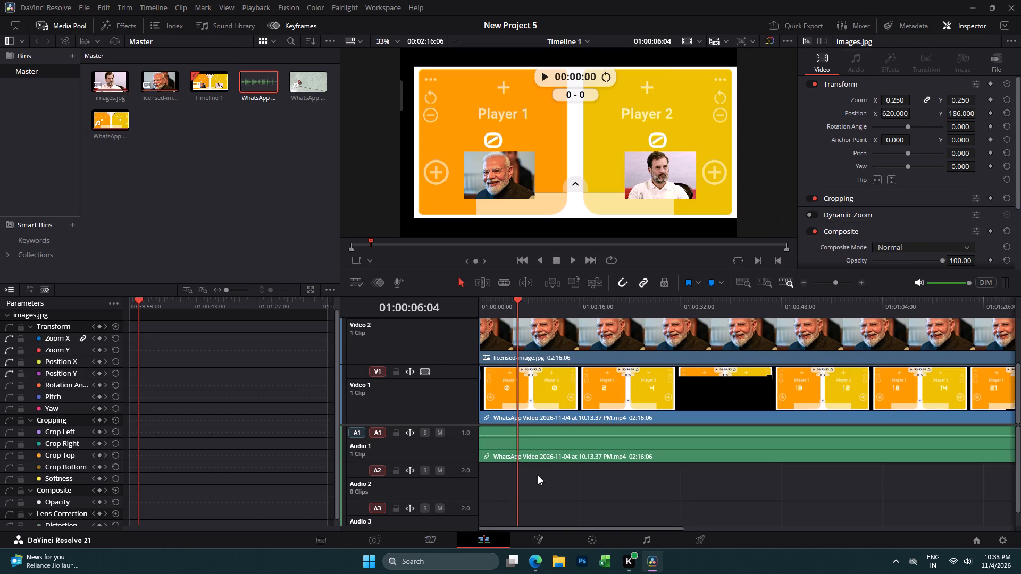
{"action": "left_click", "coordinate": [564, 446]}
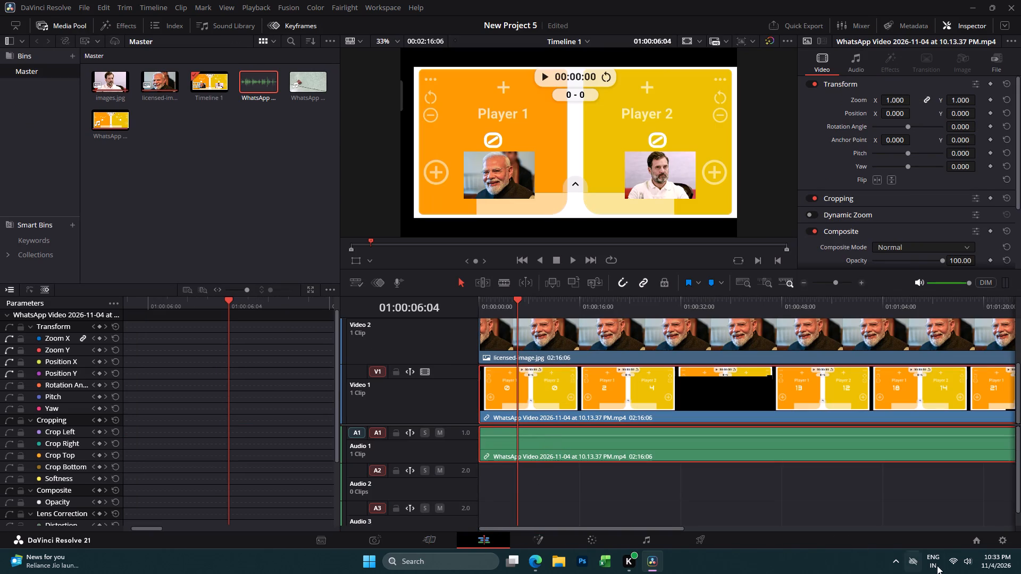
{"action": "left_click", "coordinate": [965, 560]}
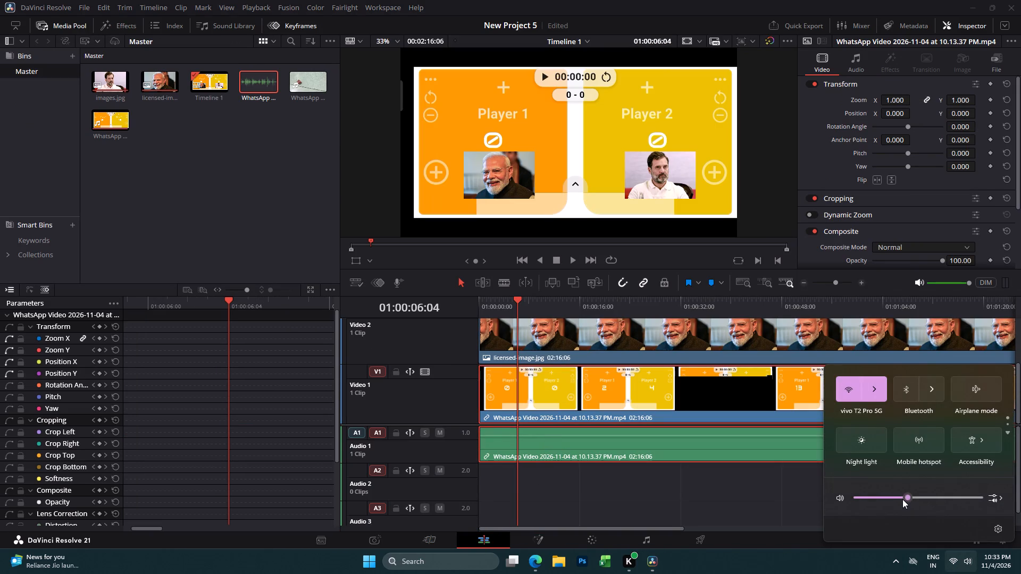
{"action": "left_click_drag", "start_coordinate": [911, 501], "coordinate": [918, 503]}
{"action": "left_click", "coordinate": [574, 262]}
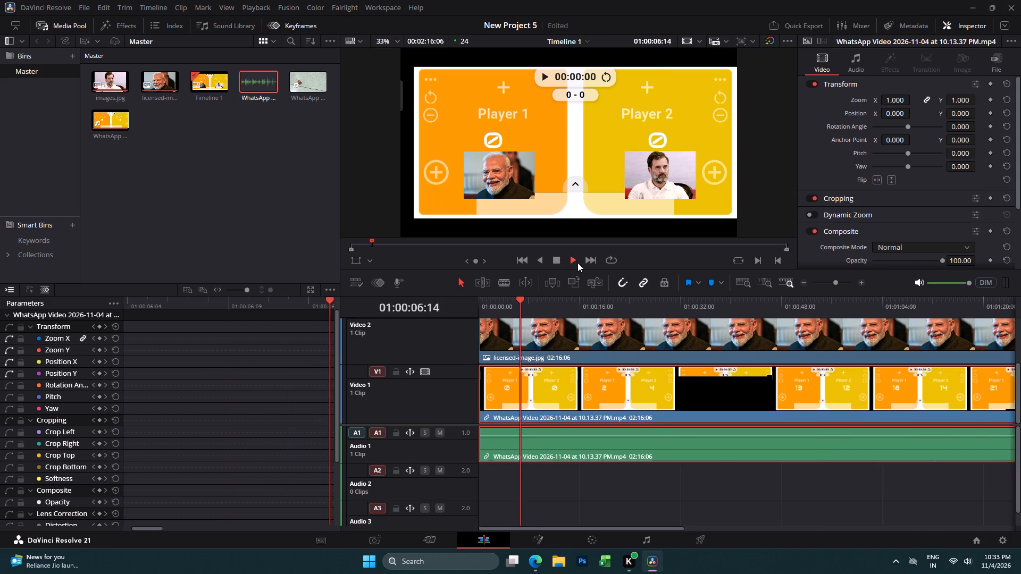
Open the audio level normalization settings for the scoreboard video's audio clip on A1.
{"action": "left_click", "coordinate": [648, 450]}
{"action": "right_click", "coordinate": [648, 450]}
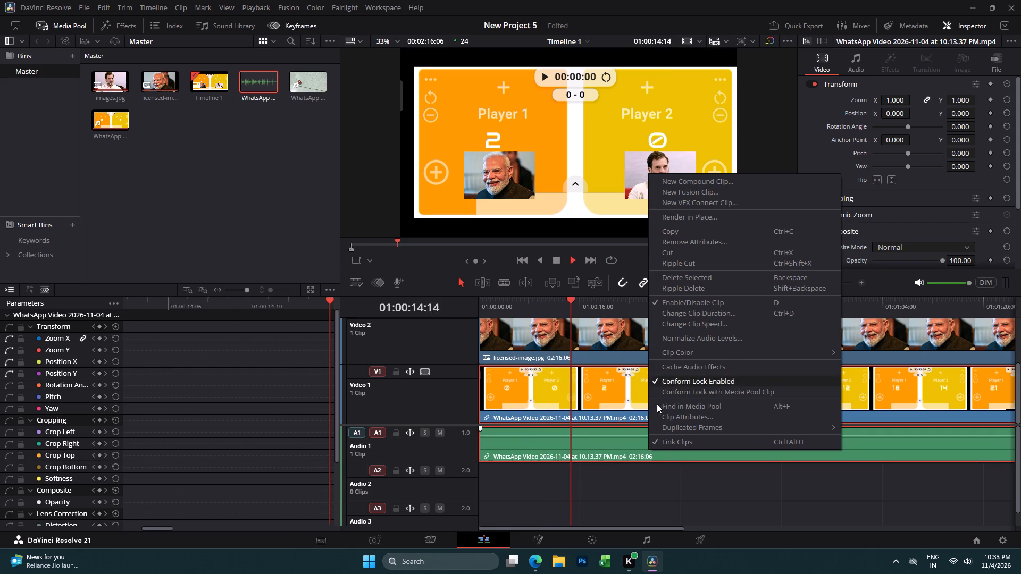
{"action": "left_click", "coordinate": [705, 339]}
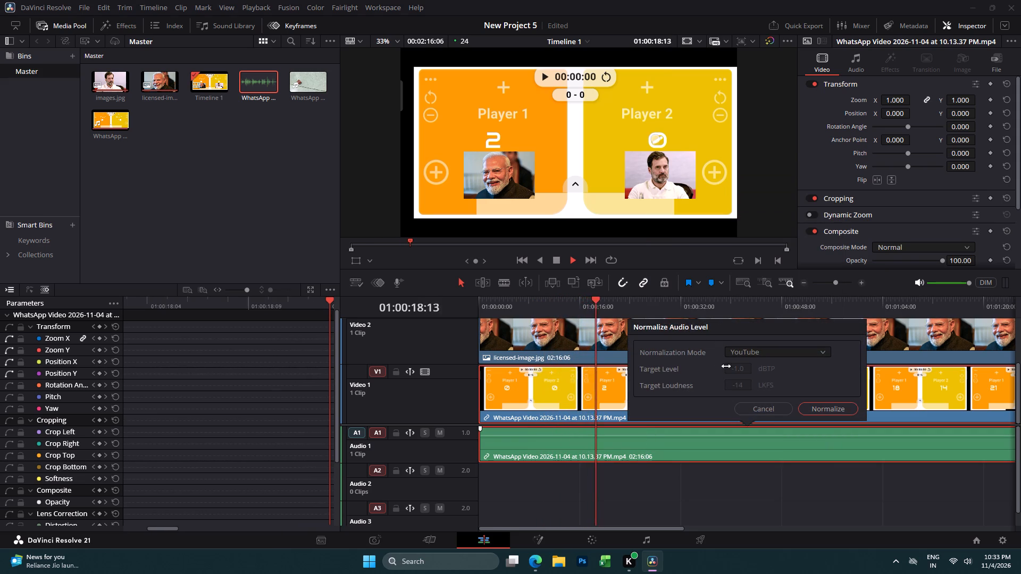
Normalize the scoreboard clip's audio level on Audio 1 with the YouTube normalization mode and stop the timeline playback.
{"action": "left_click", "coordinate": [815, 408]}
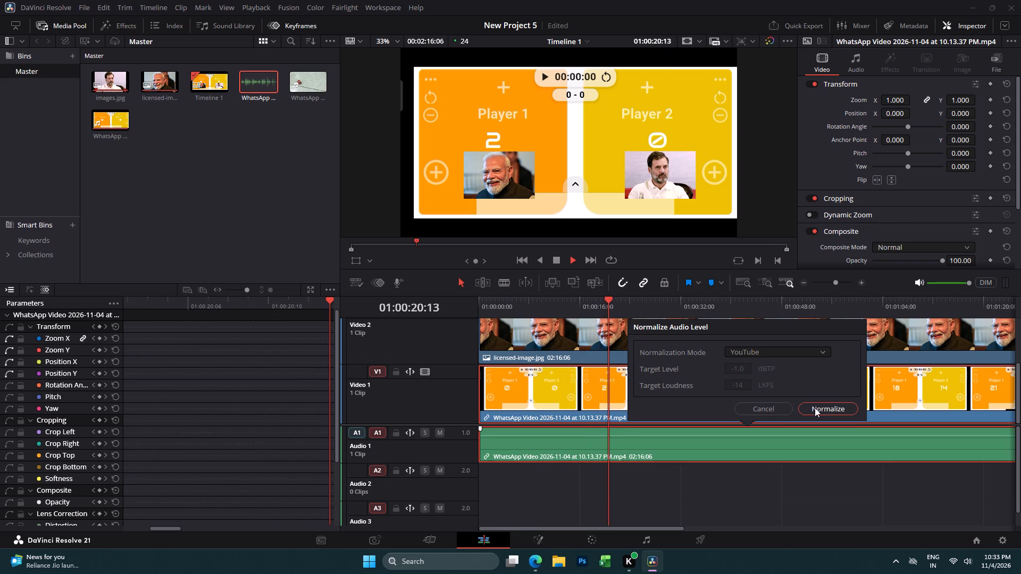
{"action": "left_click", "coordinate": [695, 445]}
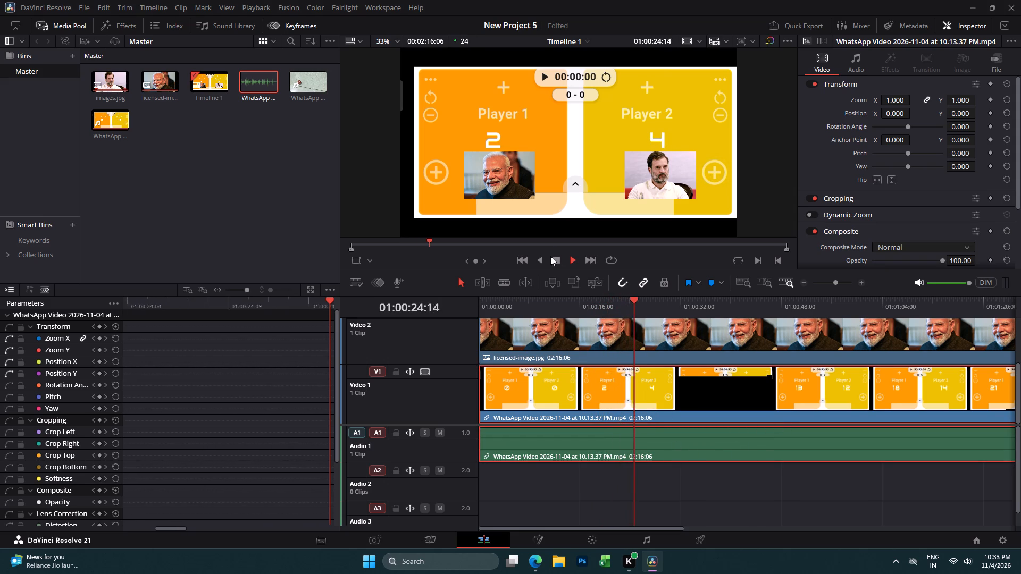
{"action": "double_click", "coordinate": [557, 259]}
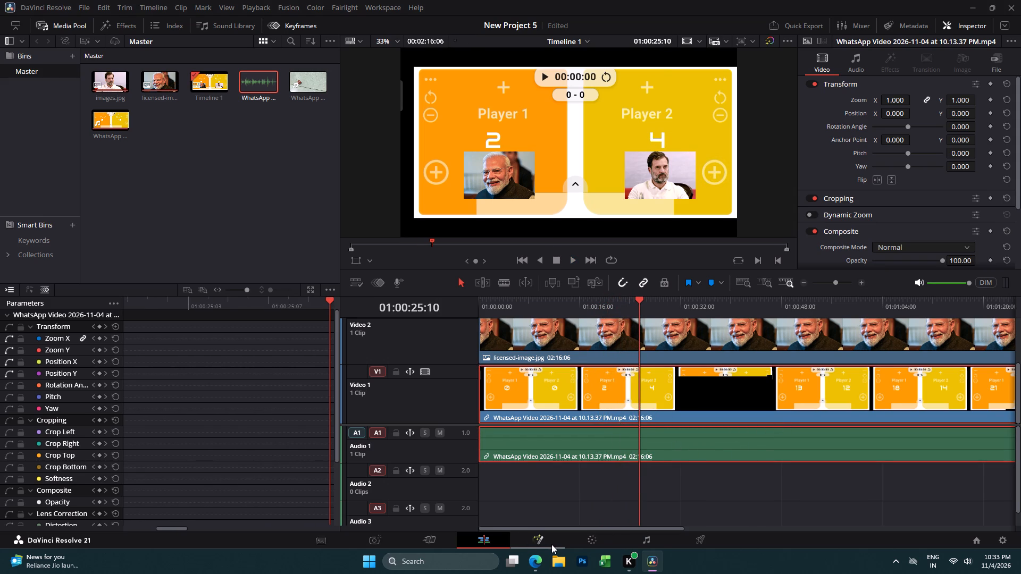
Switch to the Fusion page and on to the Color page to view the timeline clips there.
{"action": "left_click", "coordinate": [533, 539]}
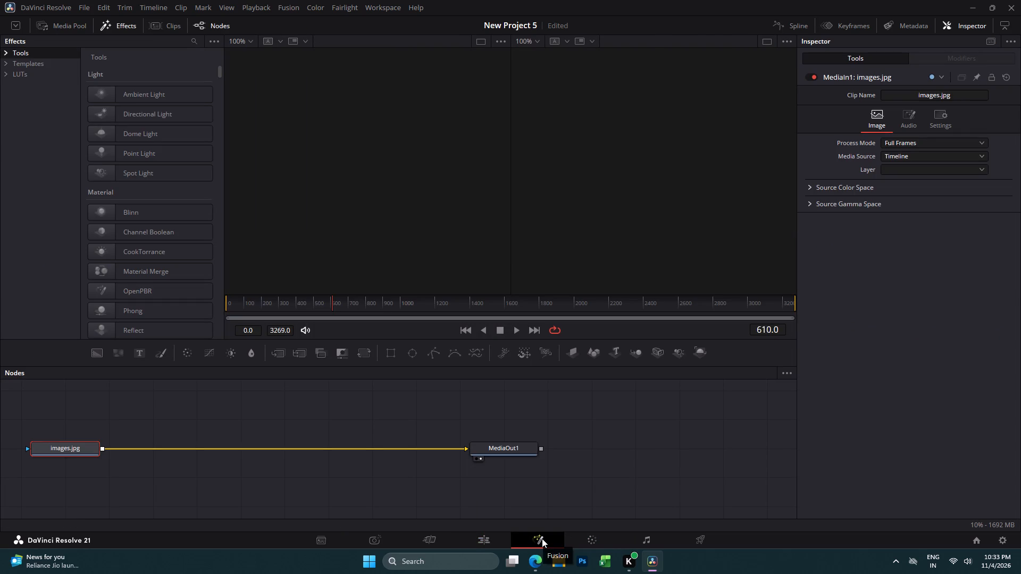
{"action": "left_click", "coordinate": [587, 537]}
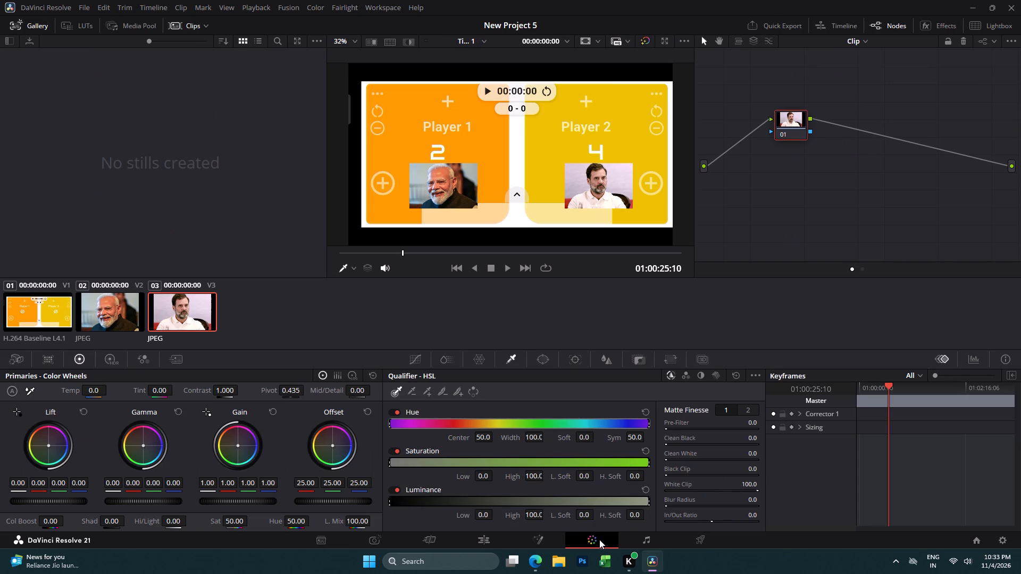
Switch to the Fairlight page and select the scoreboard video's audio clip on Audio 1.
{"action": "double_click", "coordinate": [647, 535]}
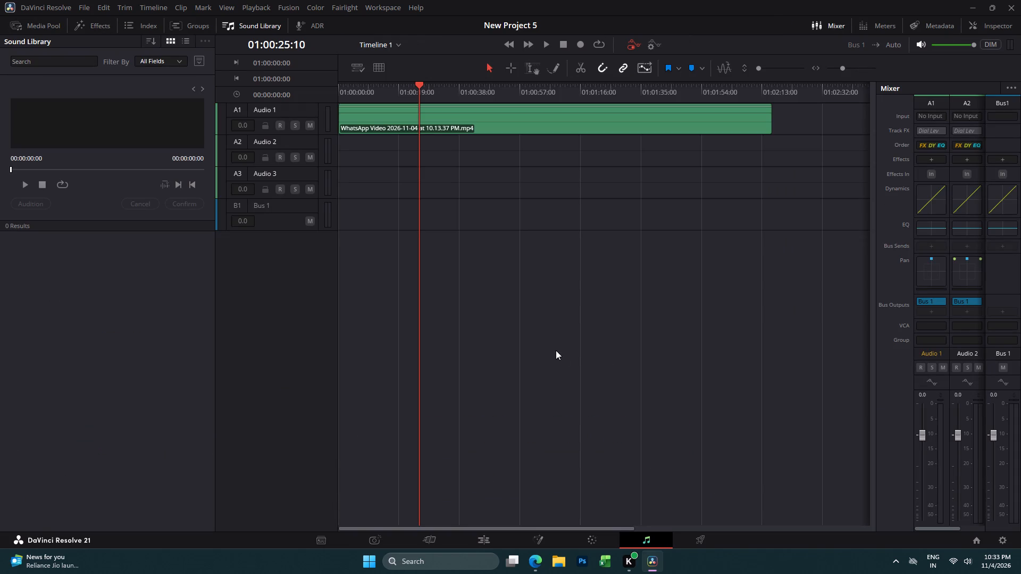
{"action": "left_click", "coordinate": [500, 124]}
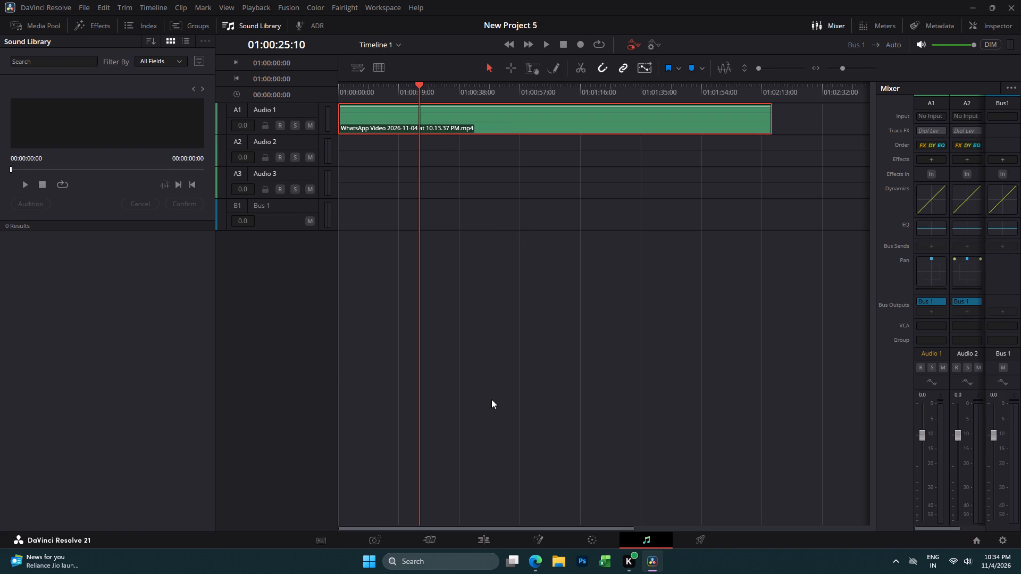
In File Explorer, play WhatsApp Audio 2026-11-04 at 10.32.06 PM (1) from the Downloads folder and close the media player.
{"action": "left_click", "coordinate": [558, 569]}
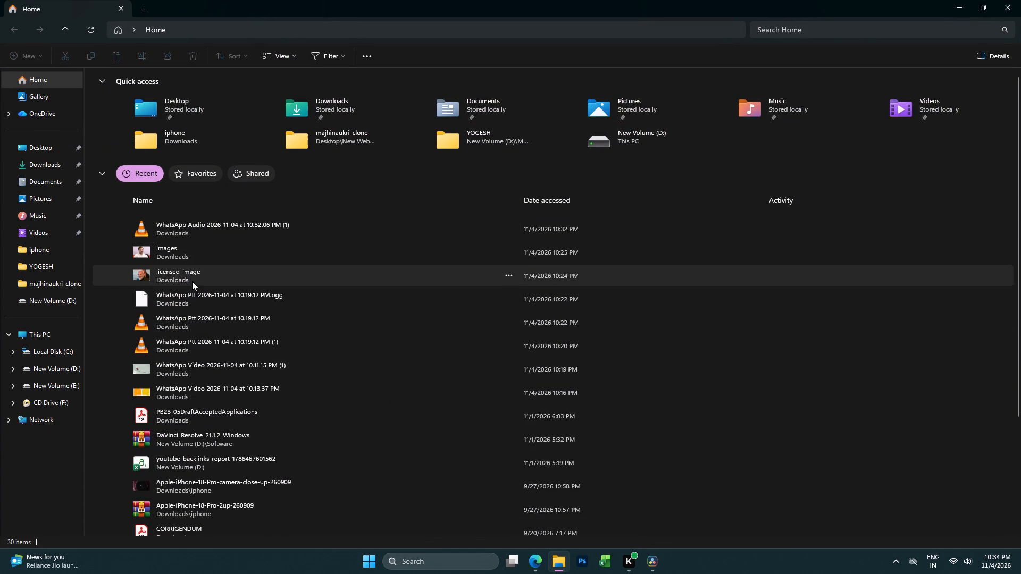
{"action": "left_click", "coordinate": [48, 165]}
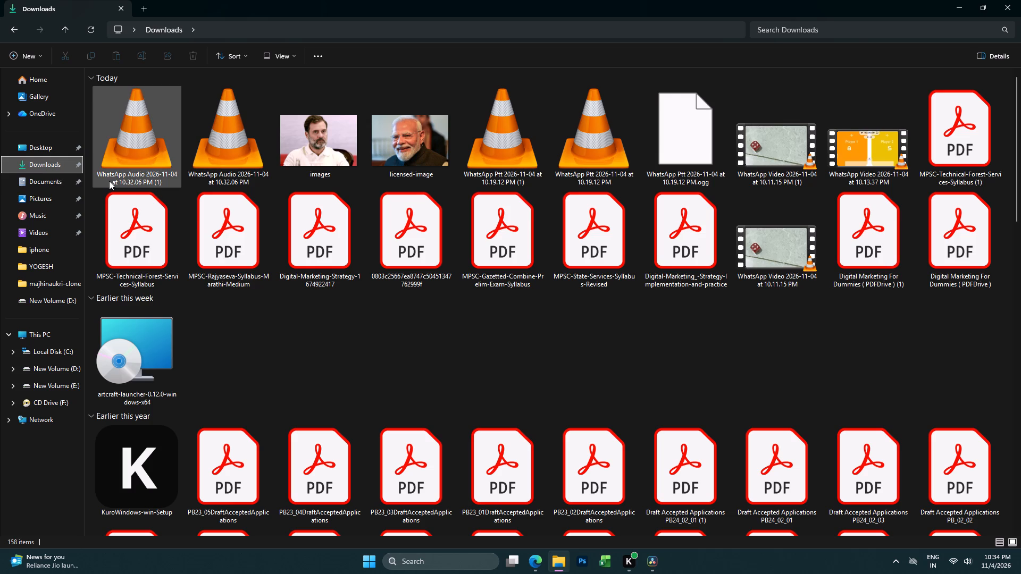
{"action": "double_click", "coordinate": [145, 164]}
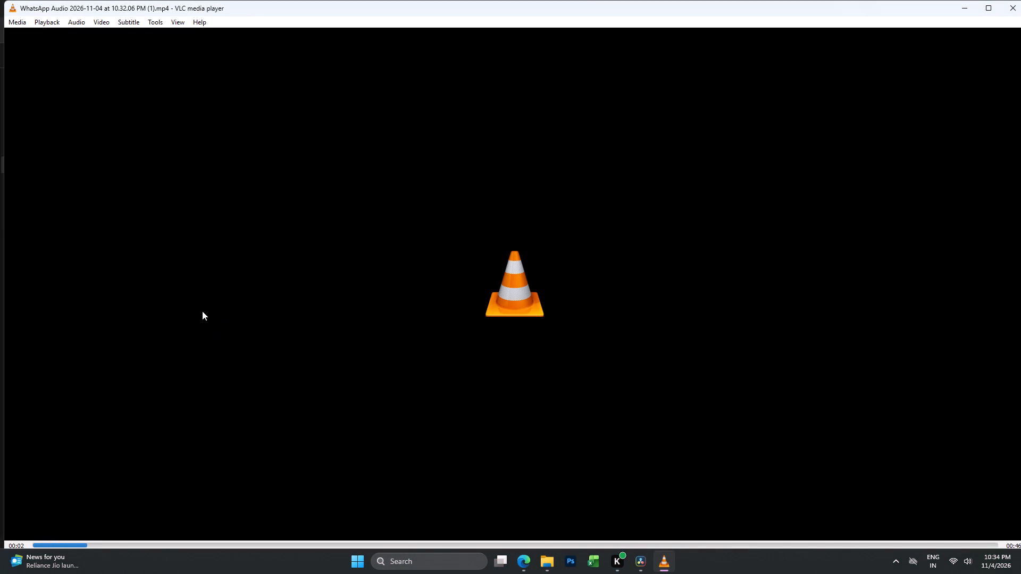
{"action": "left_click", "coordinate": [1008, 7]}
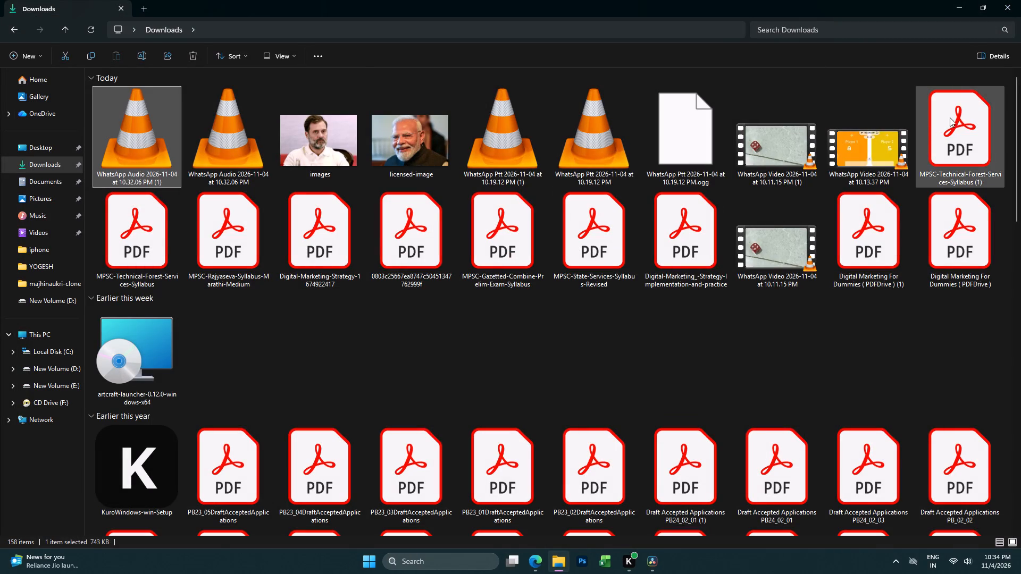
Close the Downloads window and DaVinci Resolve, and relaunch DaVinci Resolve from the desktop.
{"action": "double_click", "coordinate": [1003, 6]}
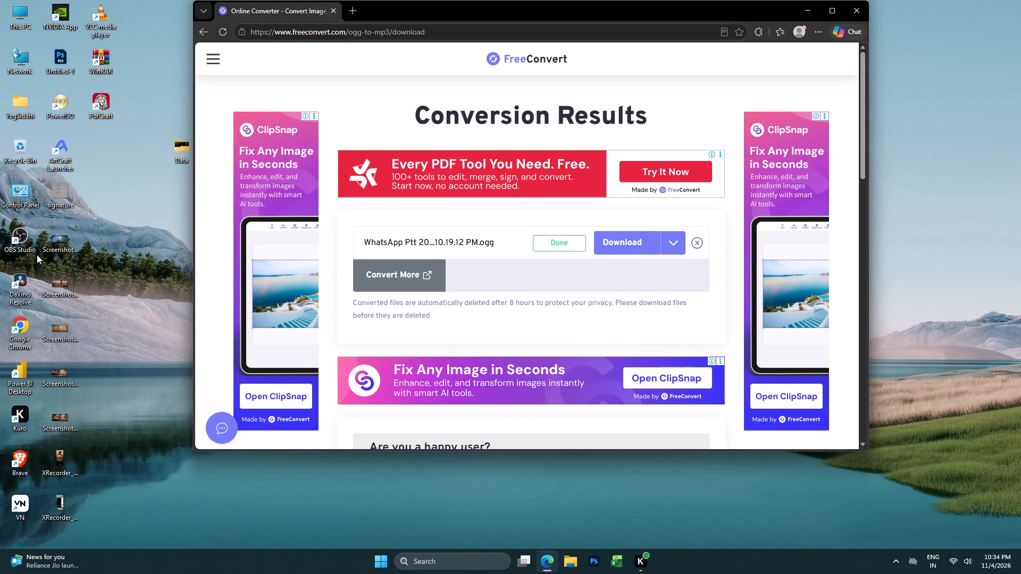
{"action": "triple_click", "coordinate": [29, 281]}
{"action": "left_click", "coordinate": [29, 281]}
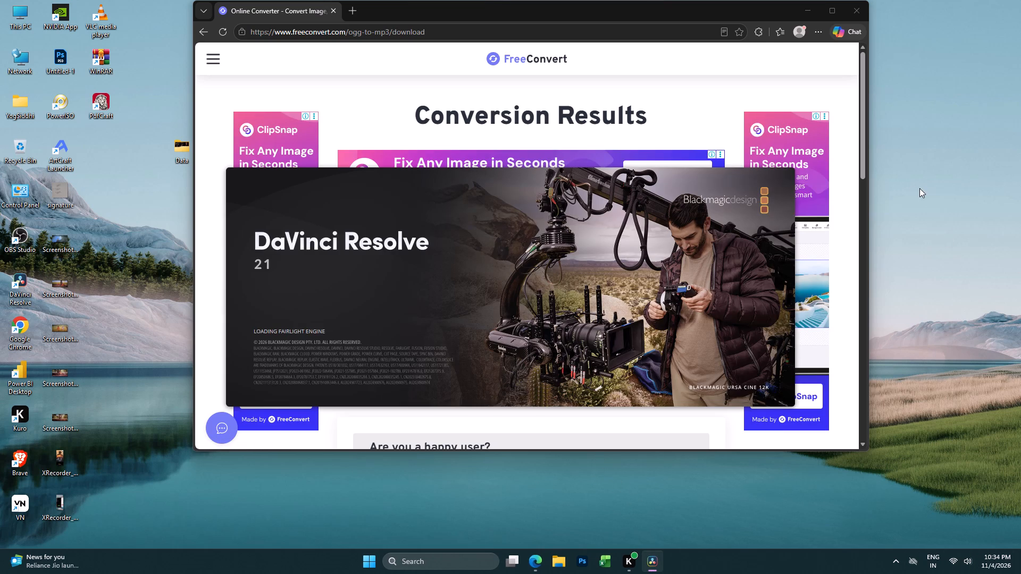
Close the browser window showing the FreeConvert conversion results.
{"action": "left_click", "coordinate": [859, 12]}
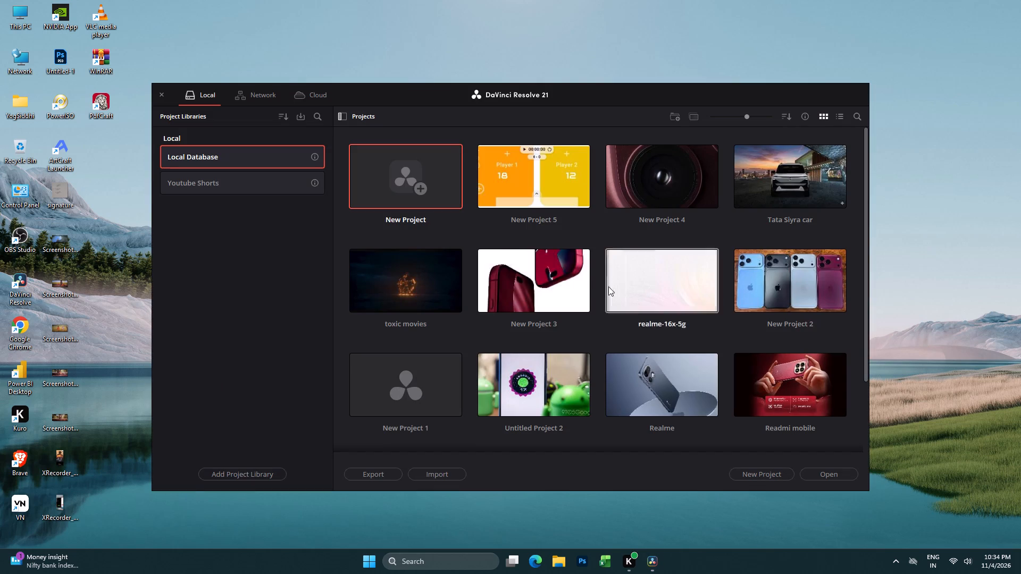
Open New Project 5 from the Local Database project library.
{"action": "triple_click", "coordinate": [528, 180]}
{"action": "left_click", "coordinate": [527, 180]}
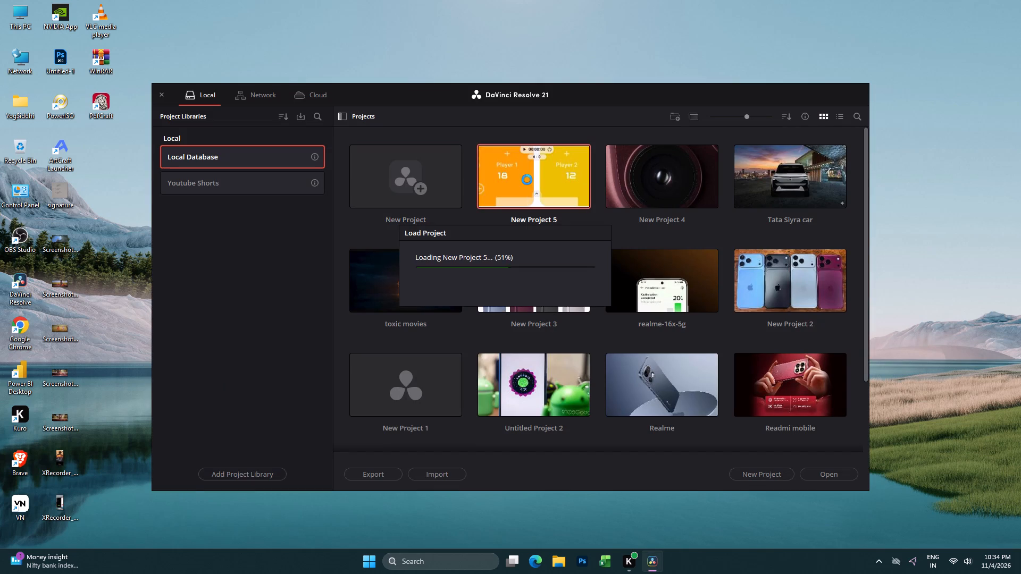
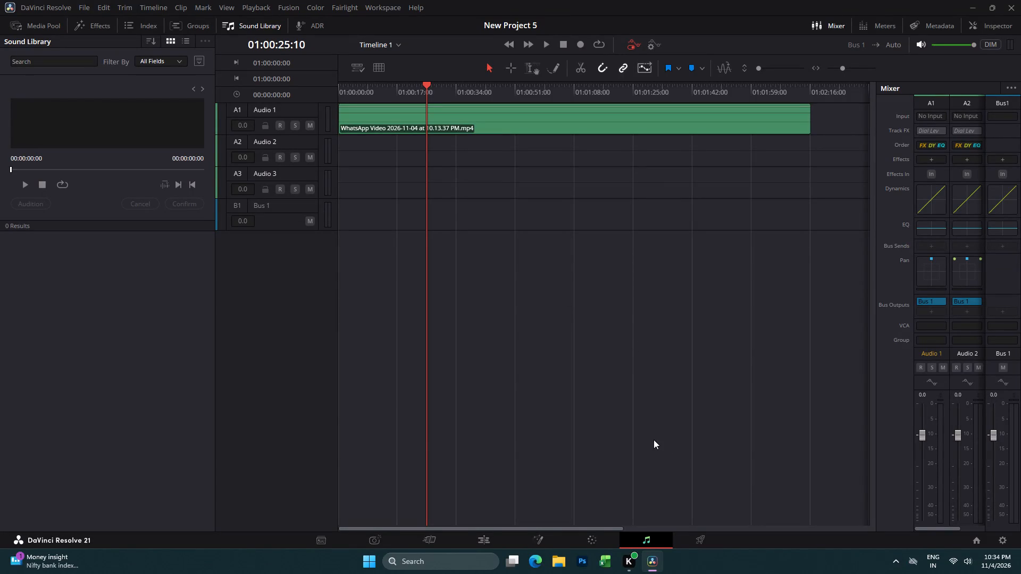
On the Deliver page, set the custom export's video codec to H.265 and its frame rate to 24.
{"action": "double_click", "coordinate": [697, 539]}
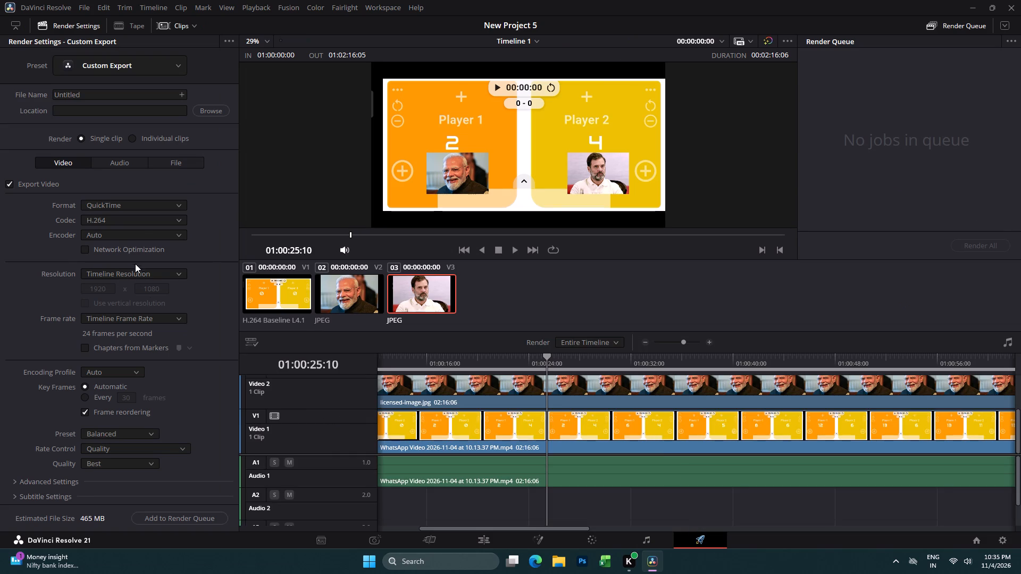
{"action": "double_click", "coordinate": [147, 221]}
{"action": "left_click", "coordinate": [147, 221]}
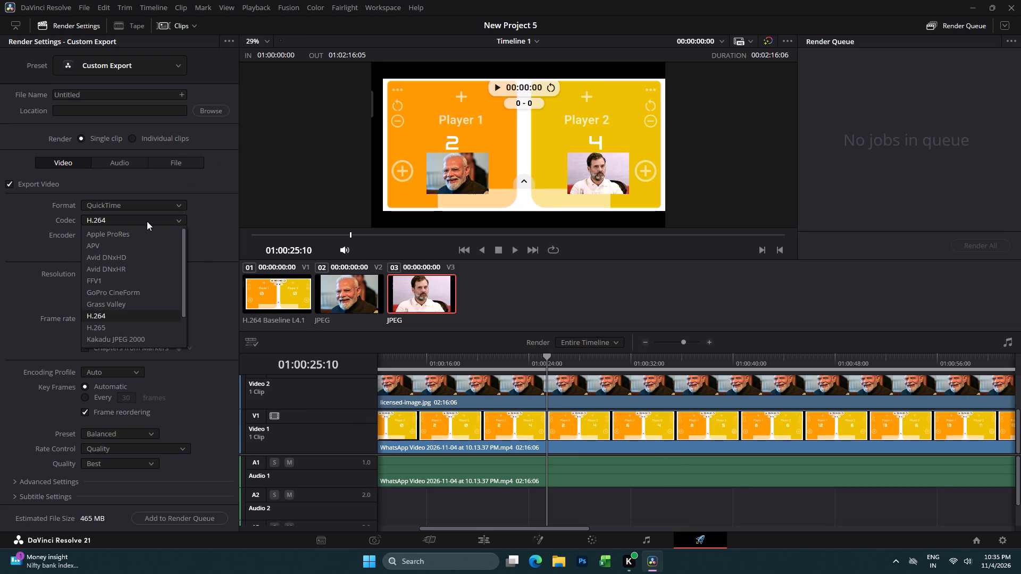
{"action": "double_click", "coordinate": [132, 324]}
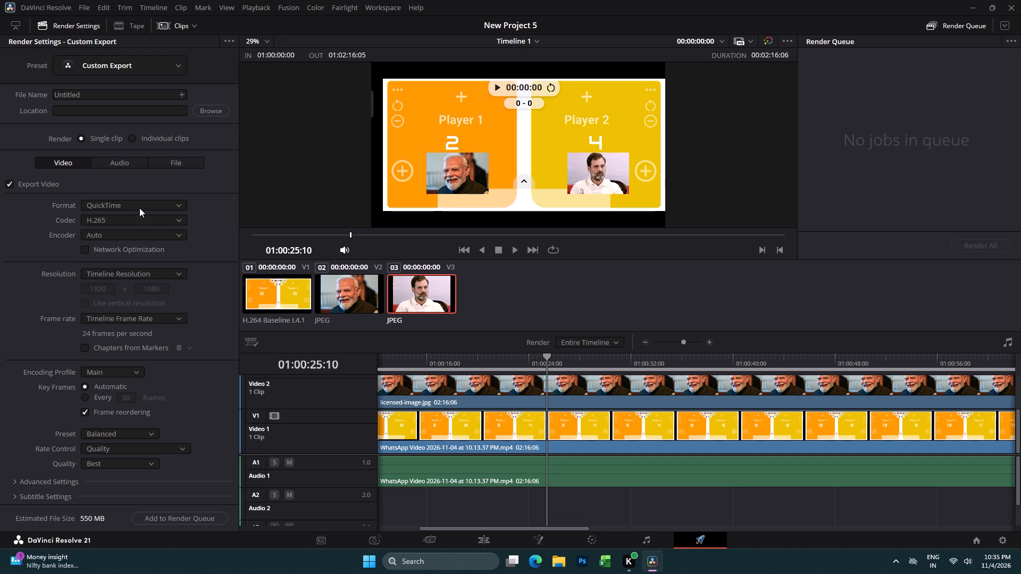
{"action": "double_click", "coordinate": [139, 208]}
{"action": "double_click", "coordinate": [139, 208]}
{"action": "double_click", "coordinate": [148, 318]}
{"action": "left_click", "coordinate": [148, 318]}
{"action": "left_click", "coordinate": [130, 359]}
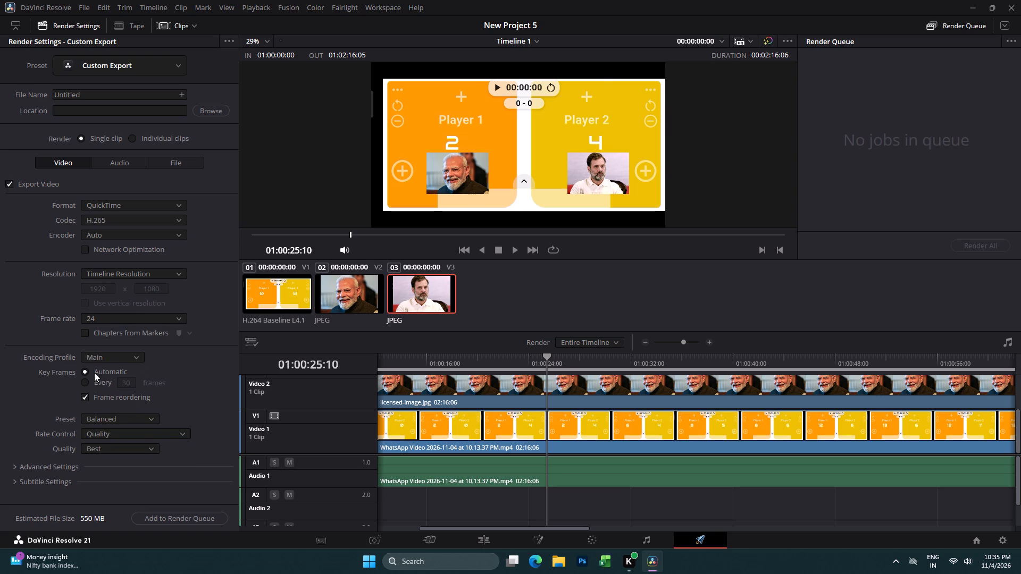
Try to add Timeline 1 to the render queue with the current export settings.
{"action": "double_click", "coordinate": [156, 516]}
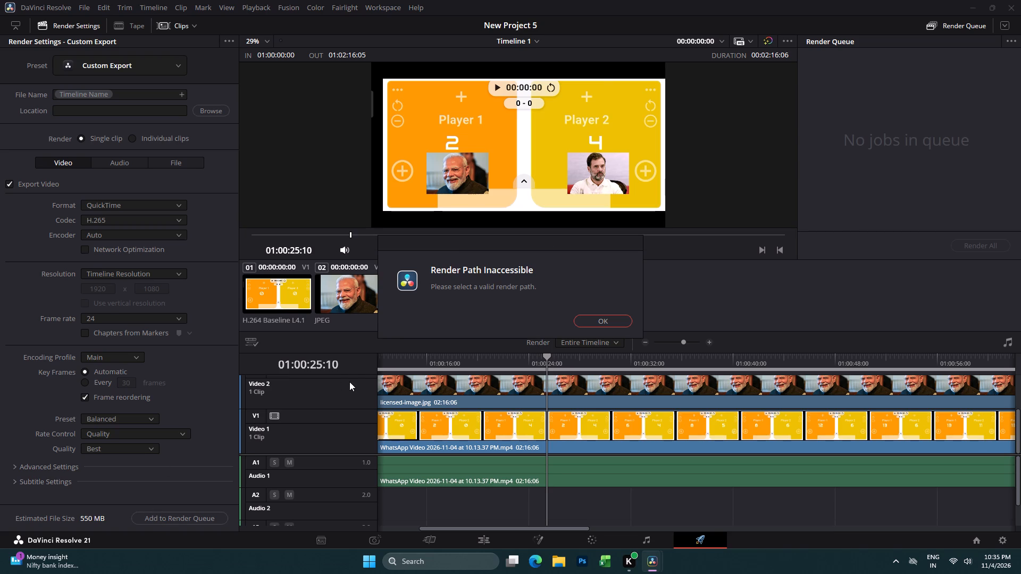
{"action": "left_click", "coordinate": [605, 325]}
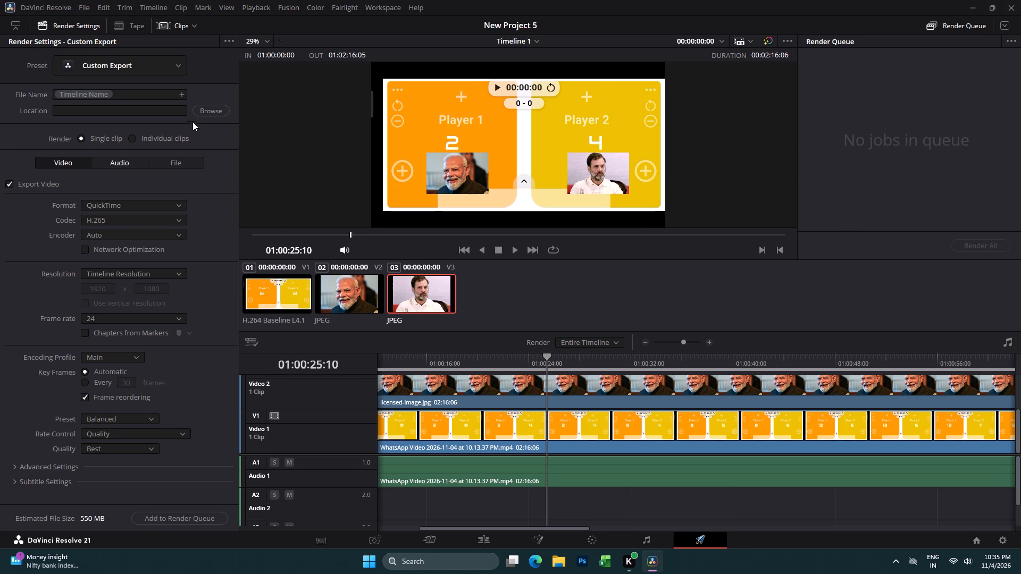
Set the render location to the root of New Volume (E:), using Timeline 1 as the file name.
{"action": "left_click", "coordinate": [199, 114]}
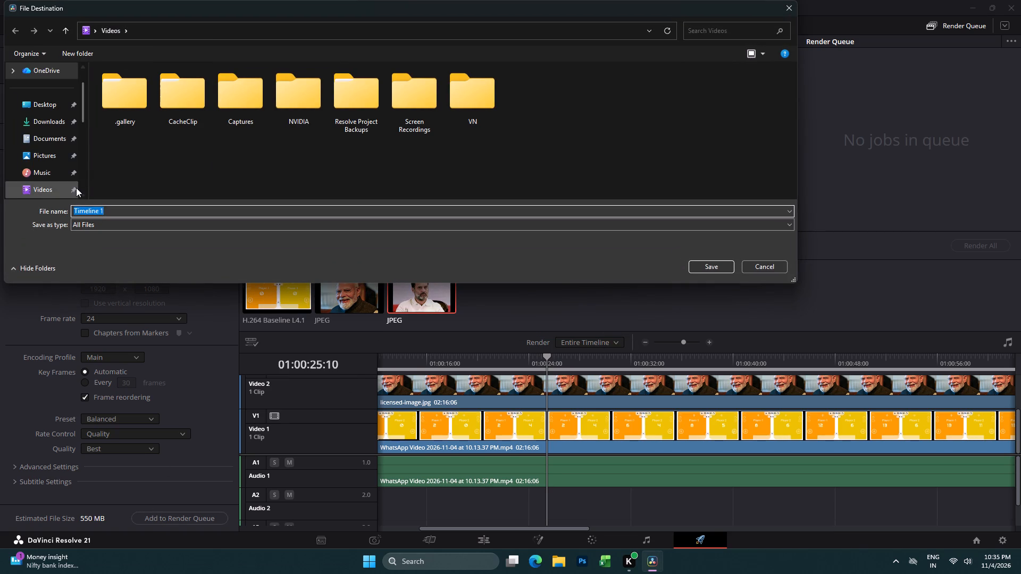
{"action": "left_click_drag", "start_coordinate": [85, 114], "coordinate": [87, 135]}
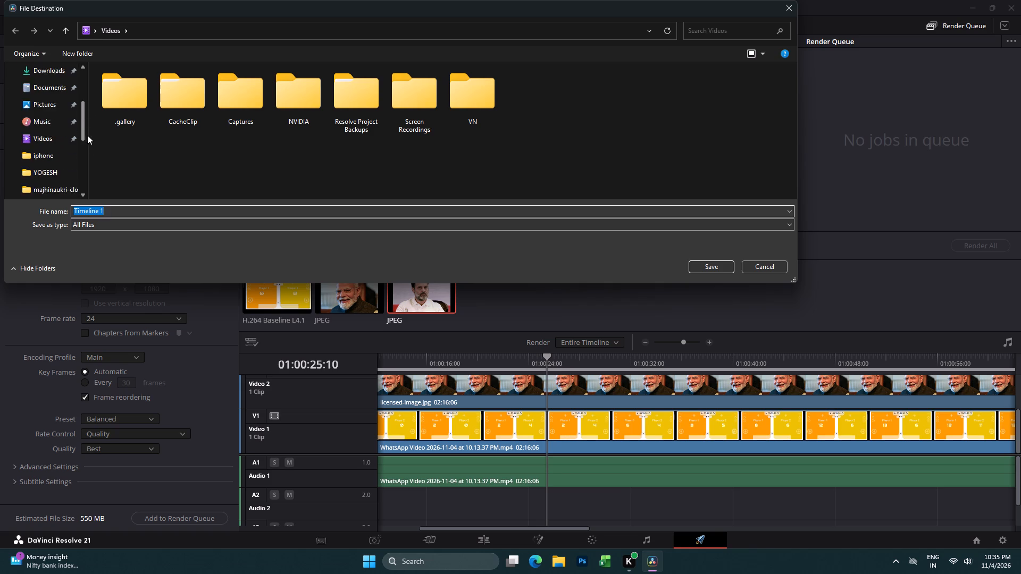
{"action": "left_click_drag", "start_coordinate": [87, 135], "coordinate": [88, 155]}
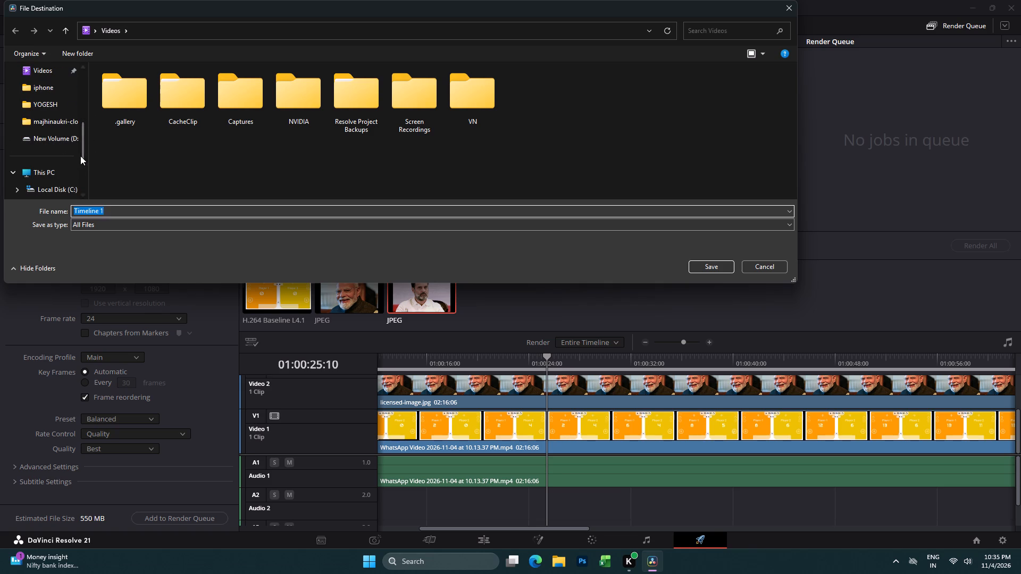
{"action": "left_click_drag", "start_coordinate": [81, 148], "coordinate": [85, 158]}
{"action": "left_click", "coordinate": [61, 187]}
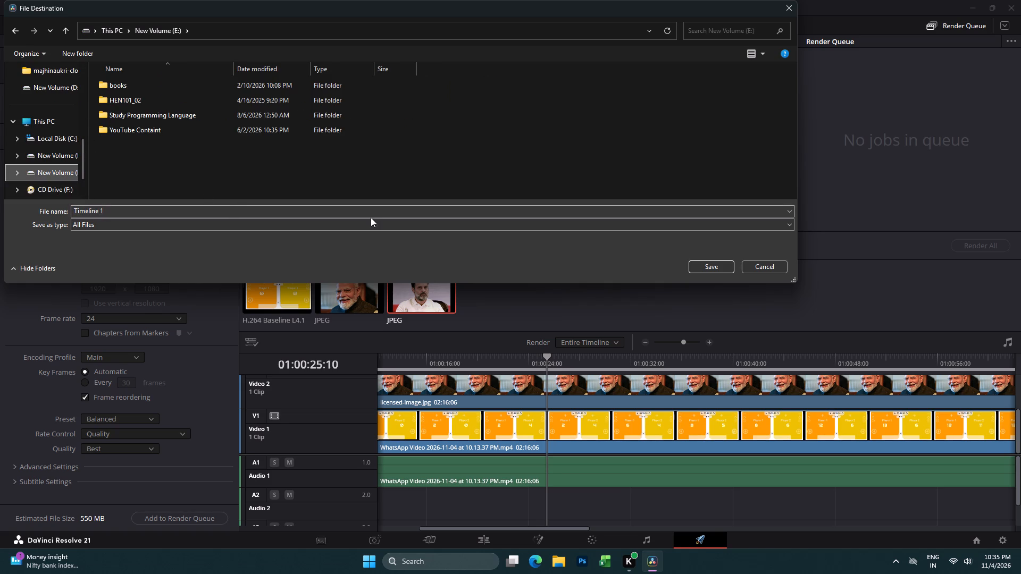
{"action": "left_click", "coordinate": [706, 266]}
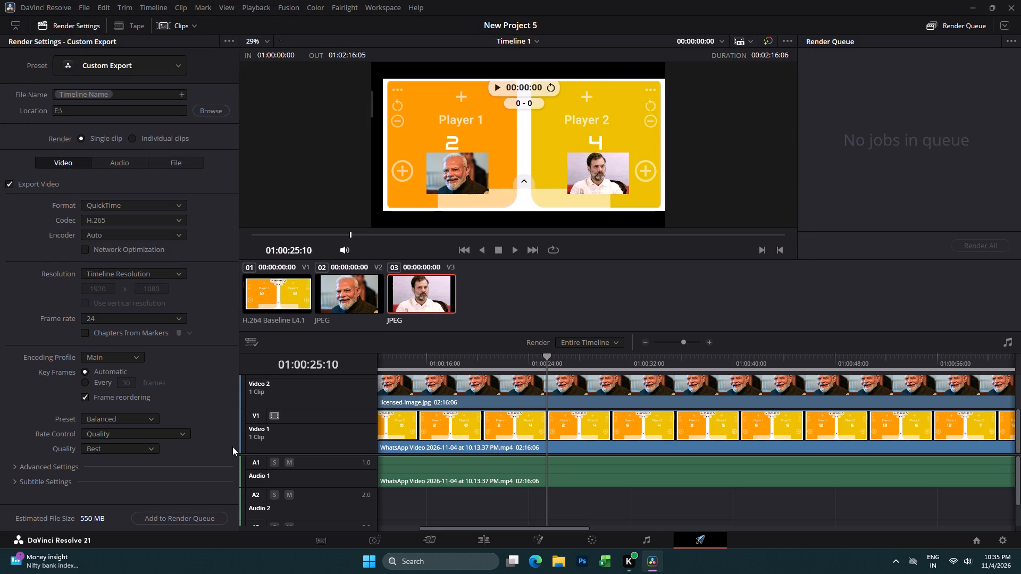
Add Timeline 1 to the render queue and start rendering the queued job.
{"action": "left_click", "coordinate": [191, 517]}
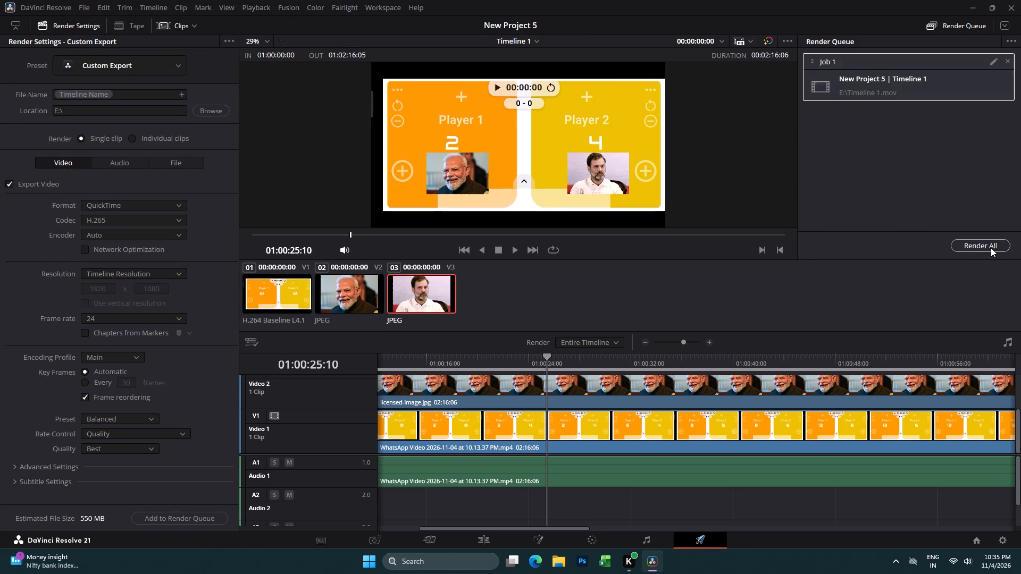
{"action": "left_click", "coordinate": [991, 248]}
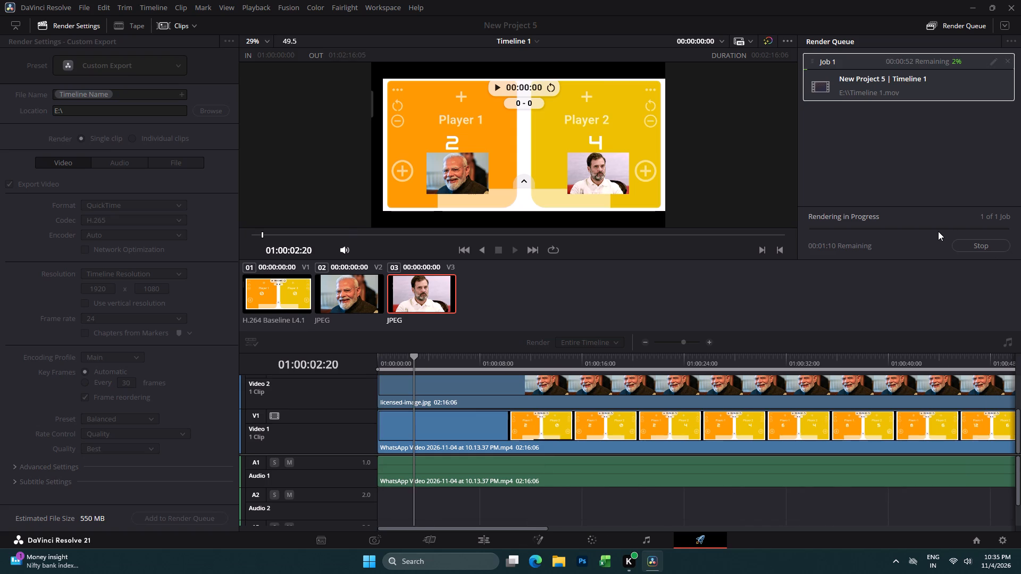